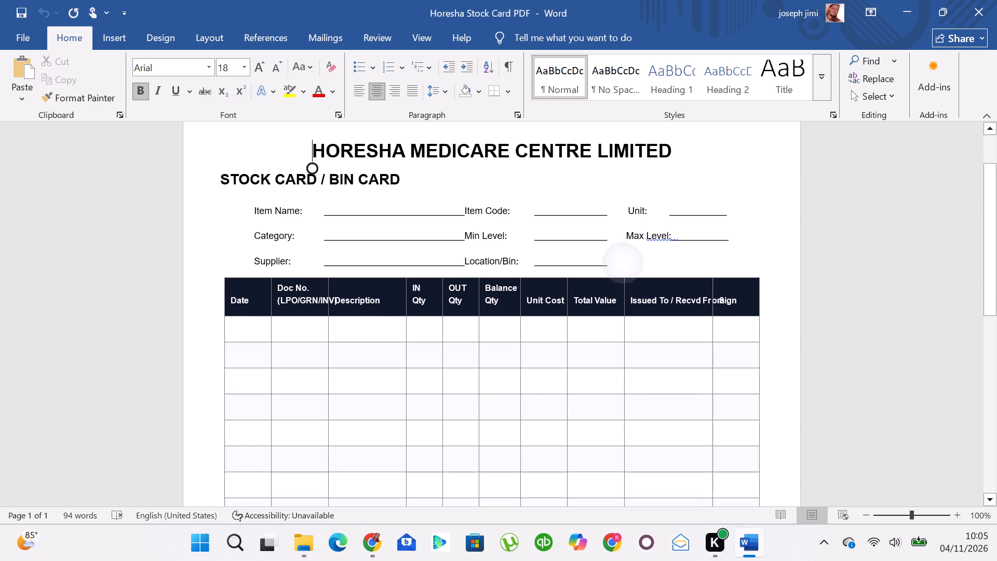
Delete the Location/Bin label and its blank line from the Supplier row.
key(BackSpace)
key(BackSpace)
key(BackSpace)
key(BackSpace)
key(BackSpace)
key(BackSpace)
key(BackSpace)
key(BackSpace)
key(BackSpace)
key(BackSpace)
key(BackSpace)
key(BackSpace)
key(BackSpace)
key(BackSpace)
key(BackSpace)
key(BackSpace)
key(BackSpace)
key(BackSpace)
key(BackSpace)
key(BackSpace)
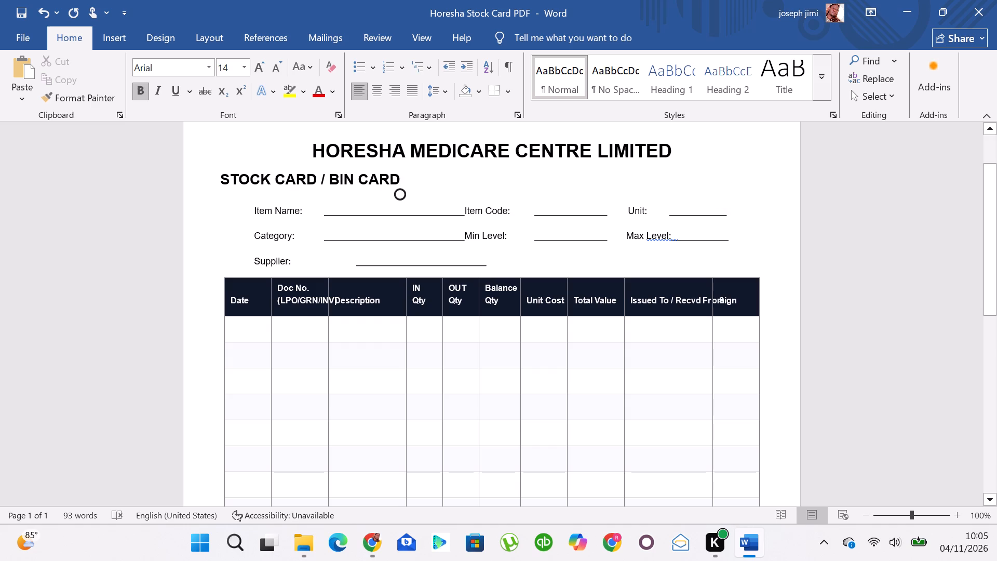
Delete the Unit label and its blank line from the end of the Item Name row.
click(731, 208)
right_click(731, 208)
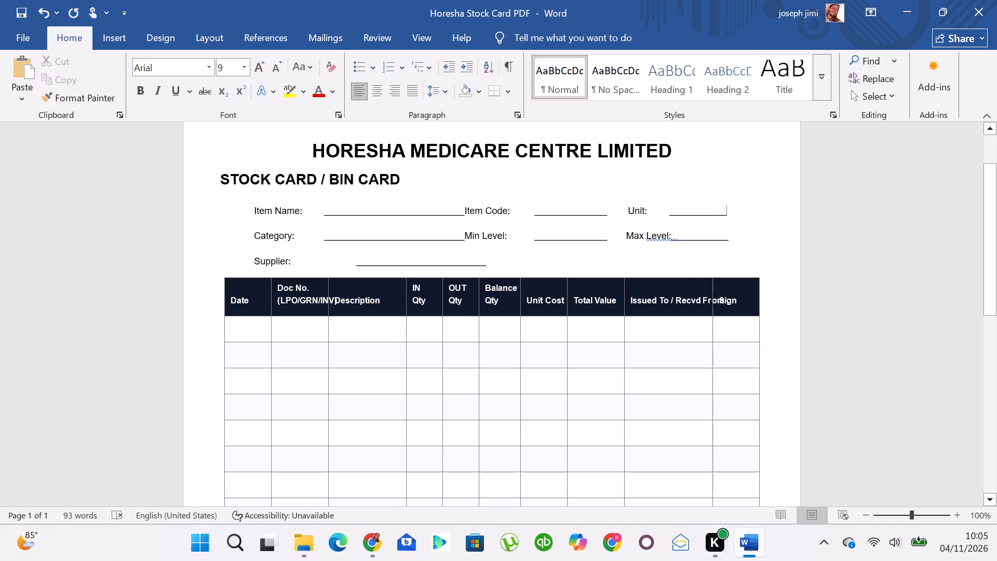
key(BackSpace)
key(BackSpace)
key(BackSpace)
key(BackSpace)
key(BackSpace)
key(BackSpace)
key(BackSpace)
key(BackSpace)
key(BackSpace)
key(BackSpace)
key(BackSpace)
key(BackSpace)
key(BackSpace)
key(BackSpace)
key(BackSpace)
key(BackSpace)
key(BackSpace)
key(BackSpace)
key(BackSpace)
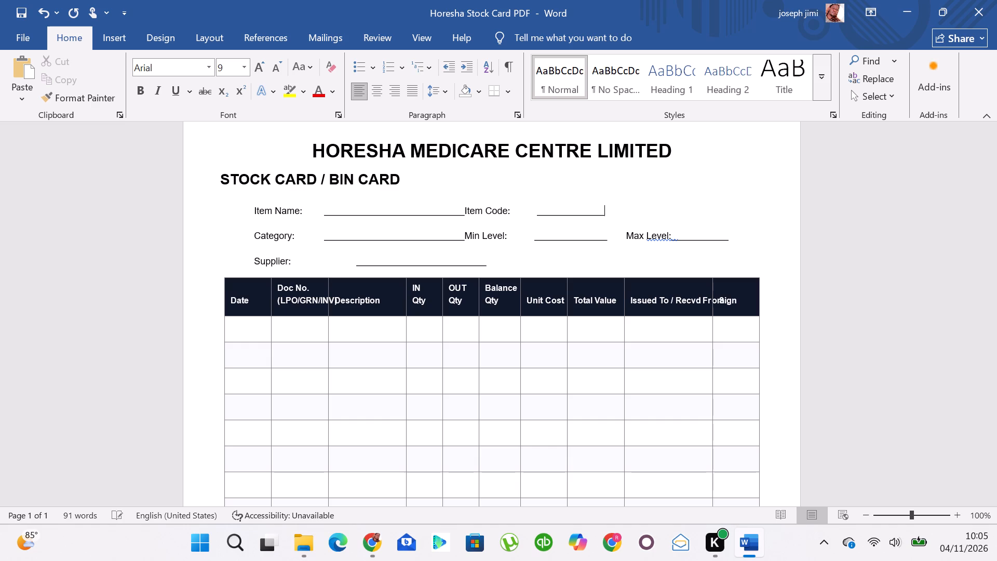
Delete the Item Code label and its blank line from the Item Name row.
key(BackSpace)
key(BackSpace)
key(BackSpace)
key(BackSpace)
key(BackSpace)
key(BackSpace)
key(BackSpace)
key(BackSpace)
key(BackSpace)
key(BackSpace)
key(BackSpace)
key(BackSpace)
key(BackSpace)
key(BackSpace)
key(BackSpace)
key(BackSpace)
key(BackSpace)
key(BackSpace)
key(BackSpace)
key(BackSpace)
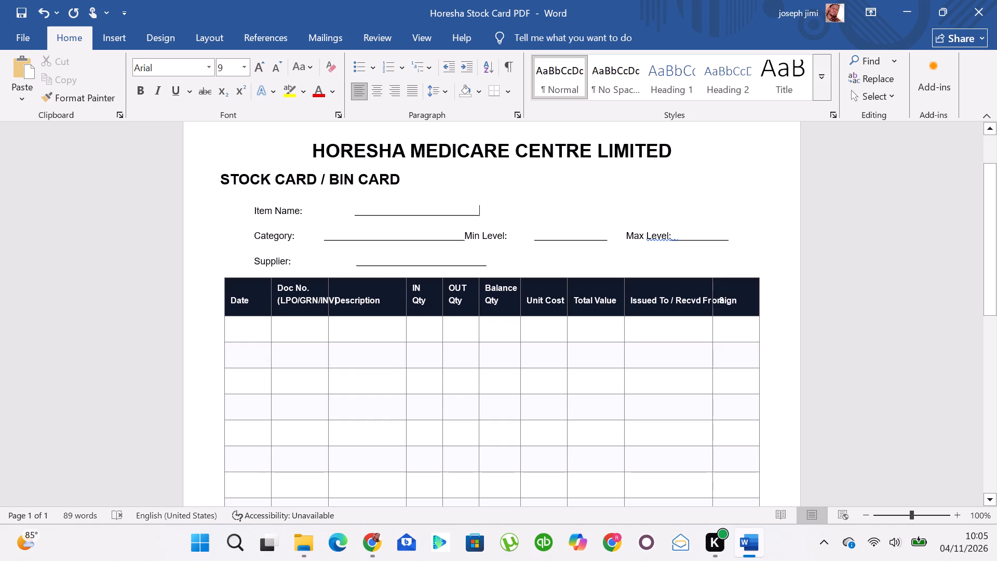
Join the Category row onto the end of the Item Name row.
click(241, 236)
key(BackSpace)
key(BackSpace)
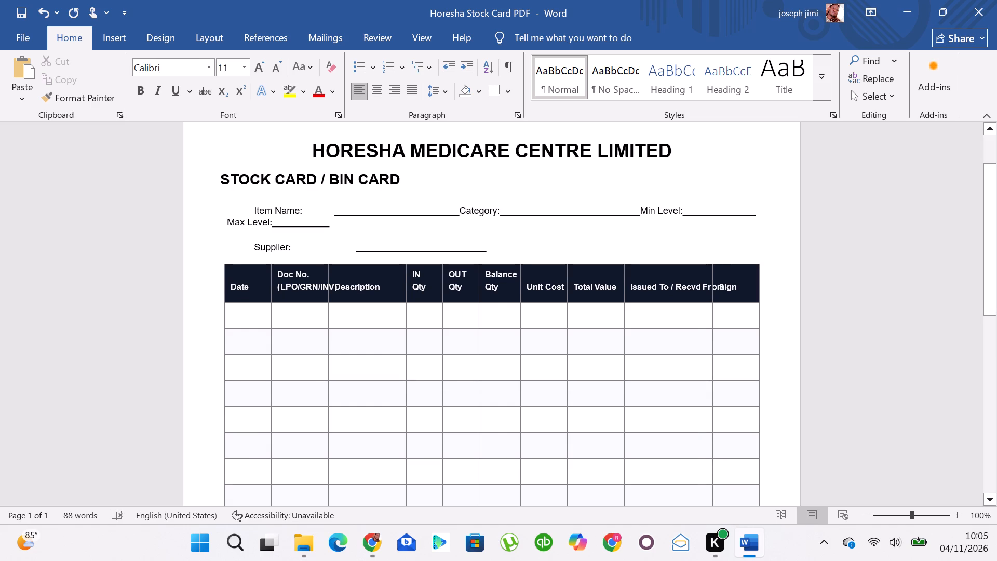
Break the line before Min Level so the Min Level and Max Level fields sit on their own row below Item Name.
click(641, 216)
key(Return)
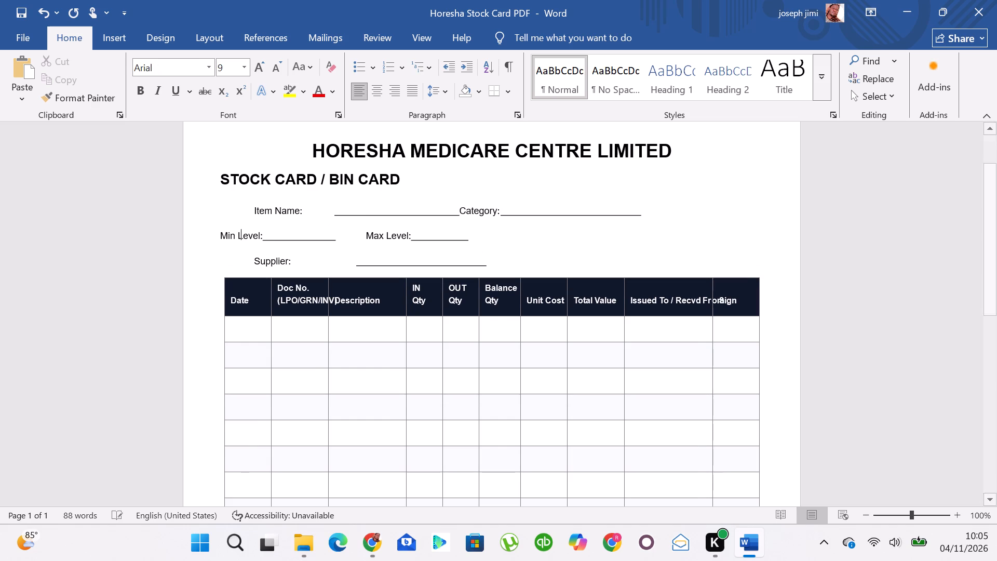
Indent the Min Level label with spaces, trimming the excess until it roughly lines up under the Item Name label.
key(space)
key(space)
key(space)
key(space)
key(space)
key(space)
key(space)
key(space)
key(space)
key(space)
key(space)
key(space)
key(space)
key(space)
key(space)
key(space)
key(space)
key(space)
key(space)
key(space)
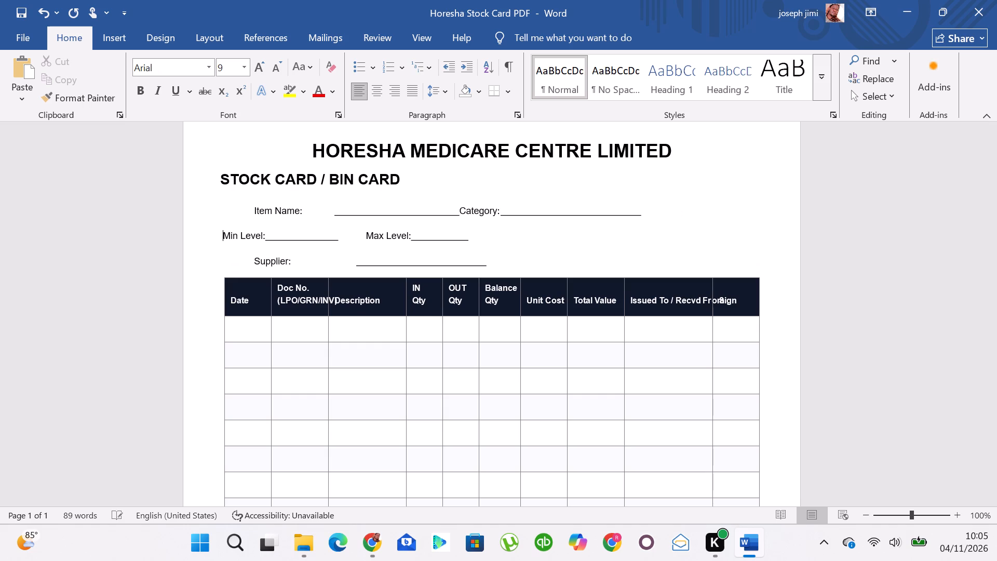
key(space)
key(space)
key(space)
key(space)
key(space)
key(space)
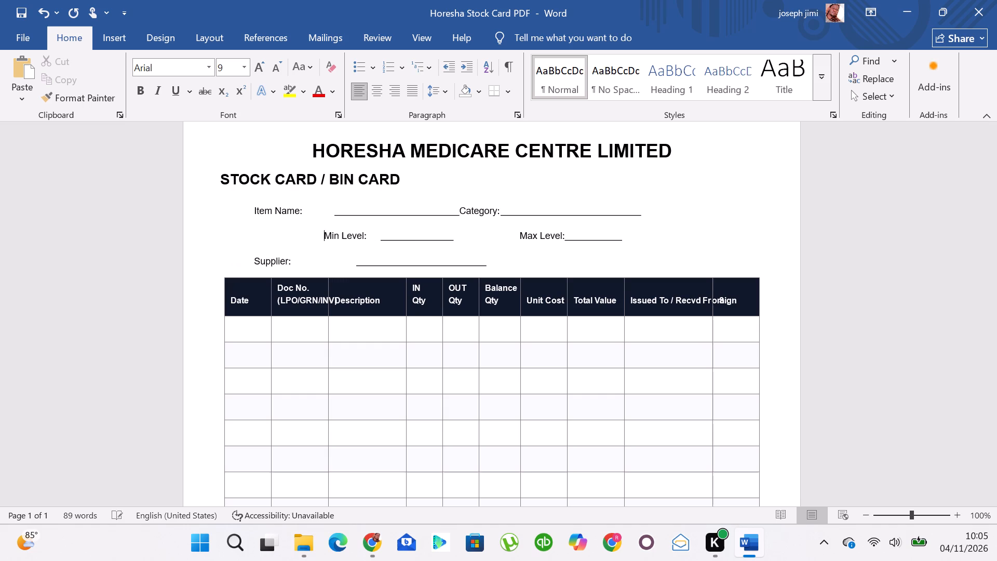
key(BackSpace)
key(BackSpace)
key(BackSpace)
key(BackSpace)
key(BackSpace)
key(BackSpace)
key(BackSpace)
key(BackSpace)
key(BackSpace)
key(BackSpace)
key(BackSpace)
key(BackSpace)
key(BackSpace)
key(BackSpace)
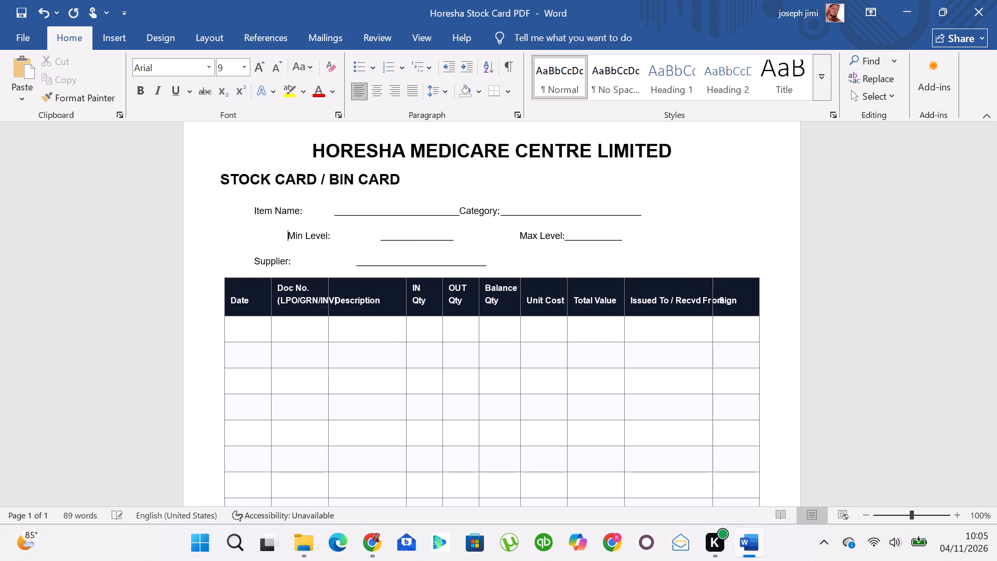
key(BackSpace)
key(BackSpace)
key(BackSpace)
key(BackSpace)
key(BackSpace)
key(BackSpace)
key(BackSpace)
key(BackSpace)
key(BackSpace)
key(BackSpace)
key(BackSpace)
key(BackSpace)
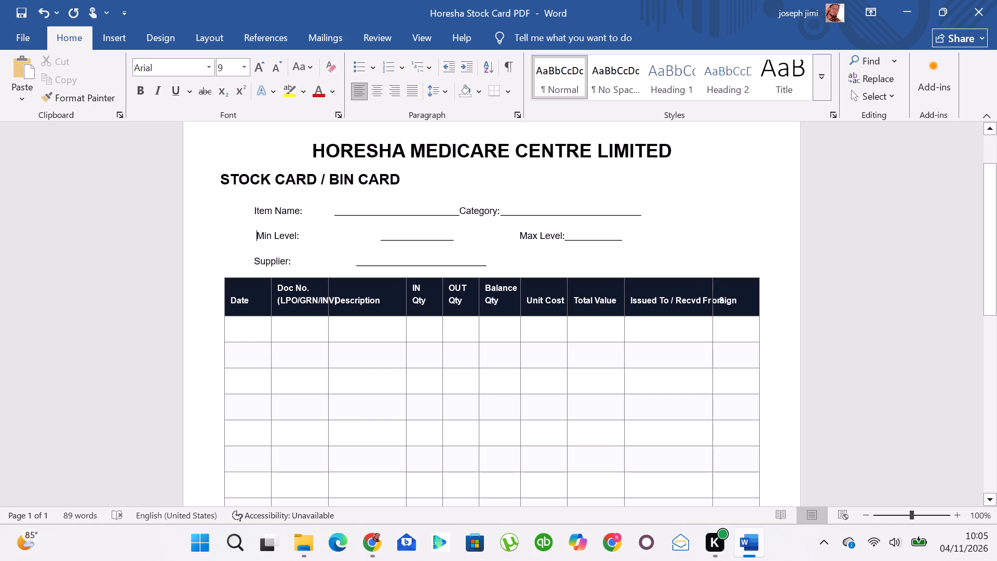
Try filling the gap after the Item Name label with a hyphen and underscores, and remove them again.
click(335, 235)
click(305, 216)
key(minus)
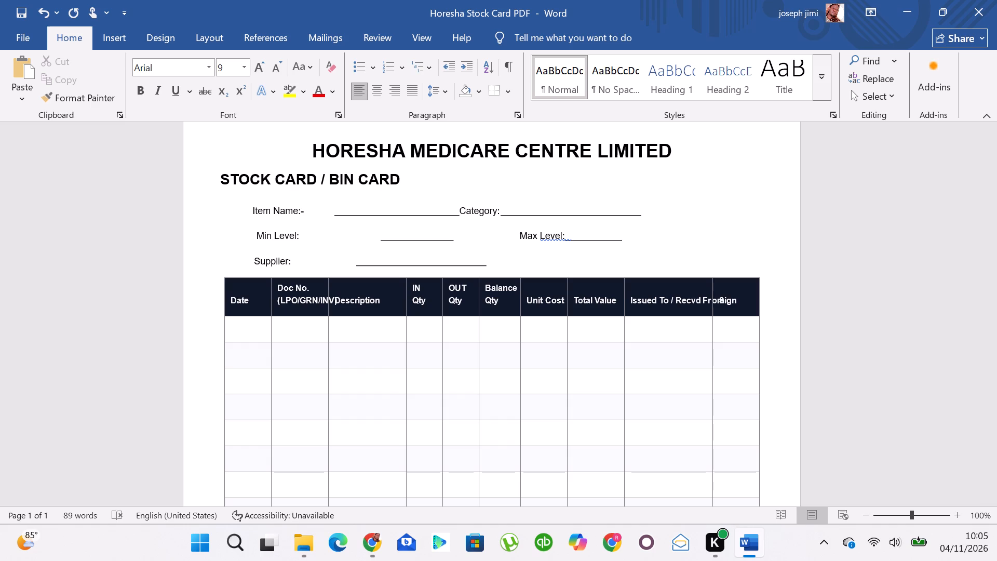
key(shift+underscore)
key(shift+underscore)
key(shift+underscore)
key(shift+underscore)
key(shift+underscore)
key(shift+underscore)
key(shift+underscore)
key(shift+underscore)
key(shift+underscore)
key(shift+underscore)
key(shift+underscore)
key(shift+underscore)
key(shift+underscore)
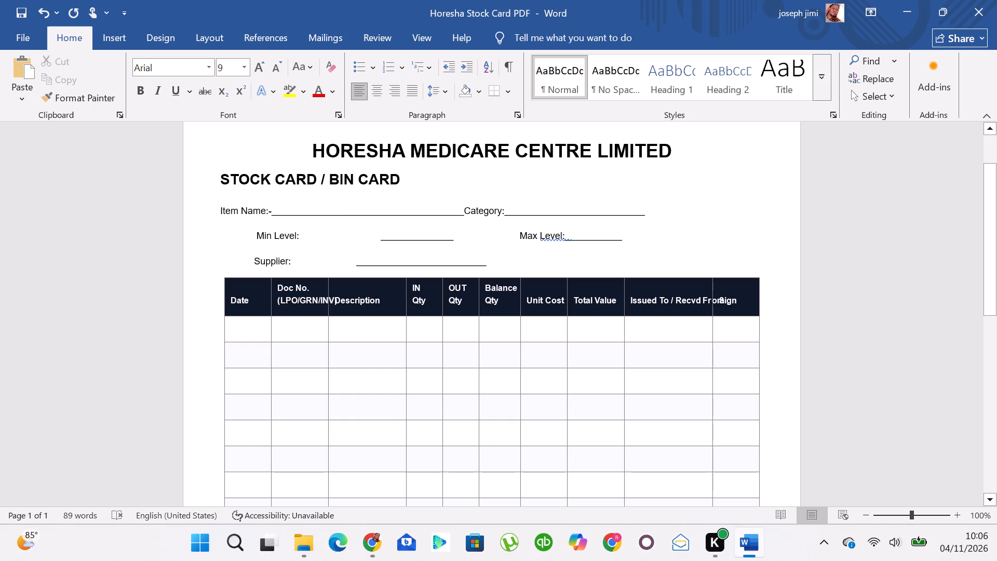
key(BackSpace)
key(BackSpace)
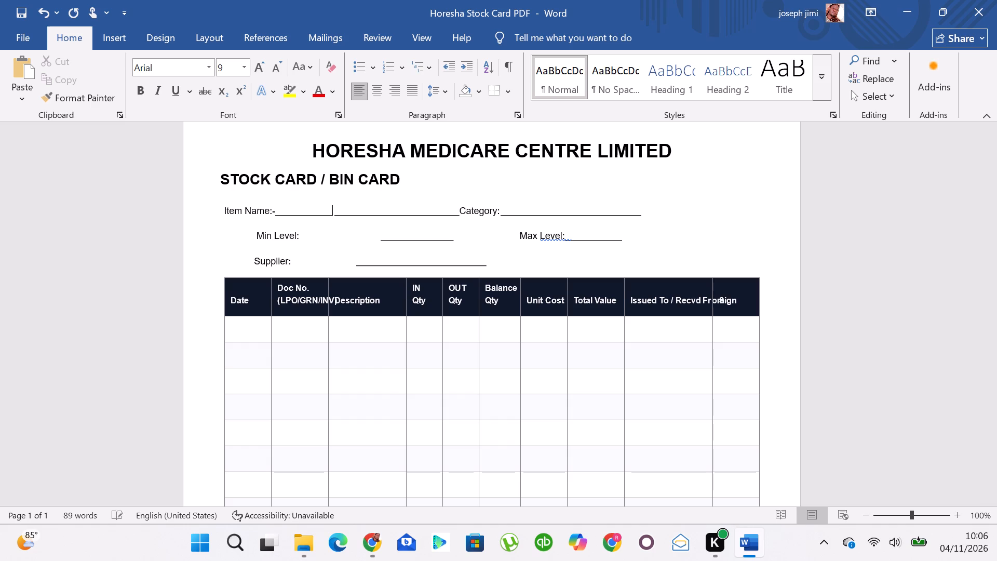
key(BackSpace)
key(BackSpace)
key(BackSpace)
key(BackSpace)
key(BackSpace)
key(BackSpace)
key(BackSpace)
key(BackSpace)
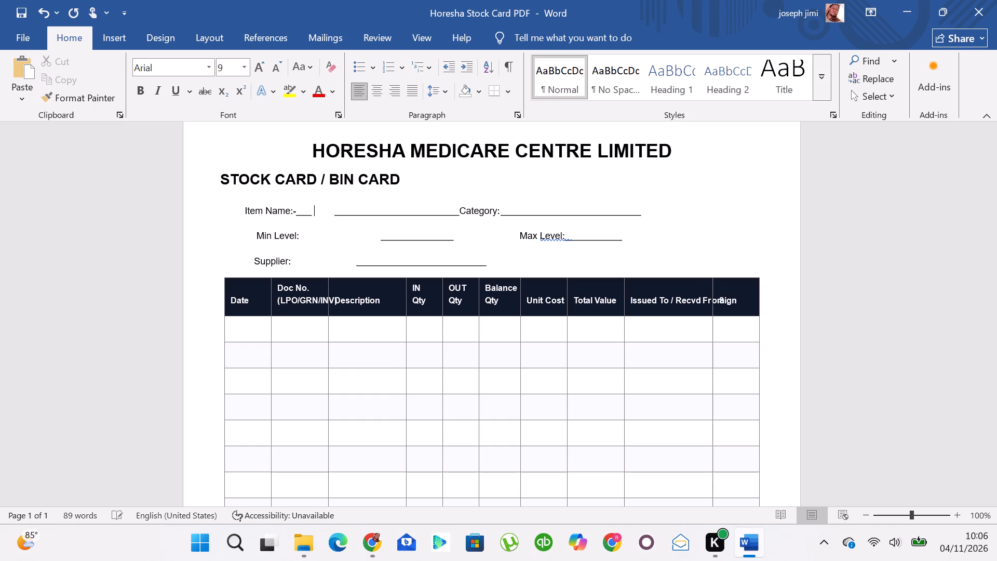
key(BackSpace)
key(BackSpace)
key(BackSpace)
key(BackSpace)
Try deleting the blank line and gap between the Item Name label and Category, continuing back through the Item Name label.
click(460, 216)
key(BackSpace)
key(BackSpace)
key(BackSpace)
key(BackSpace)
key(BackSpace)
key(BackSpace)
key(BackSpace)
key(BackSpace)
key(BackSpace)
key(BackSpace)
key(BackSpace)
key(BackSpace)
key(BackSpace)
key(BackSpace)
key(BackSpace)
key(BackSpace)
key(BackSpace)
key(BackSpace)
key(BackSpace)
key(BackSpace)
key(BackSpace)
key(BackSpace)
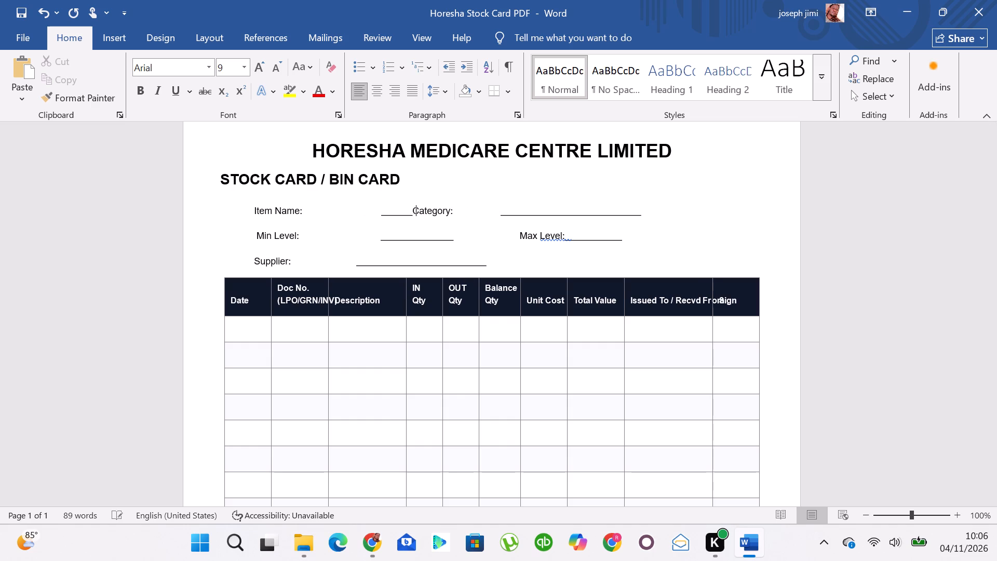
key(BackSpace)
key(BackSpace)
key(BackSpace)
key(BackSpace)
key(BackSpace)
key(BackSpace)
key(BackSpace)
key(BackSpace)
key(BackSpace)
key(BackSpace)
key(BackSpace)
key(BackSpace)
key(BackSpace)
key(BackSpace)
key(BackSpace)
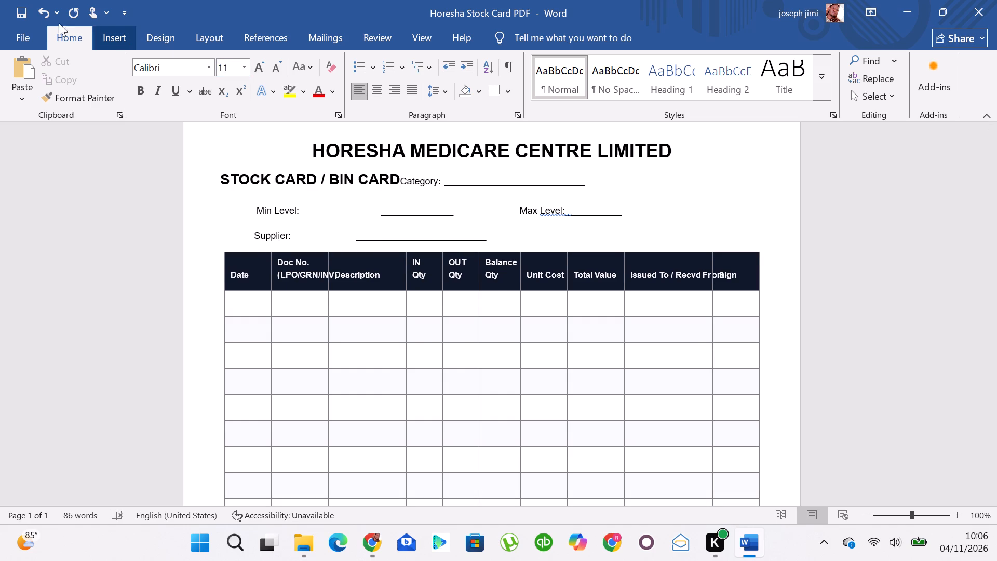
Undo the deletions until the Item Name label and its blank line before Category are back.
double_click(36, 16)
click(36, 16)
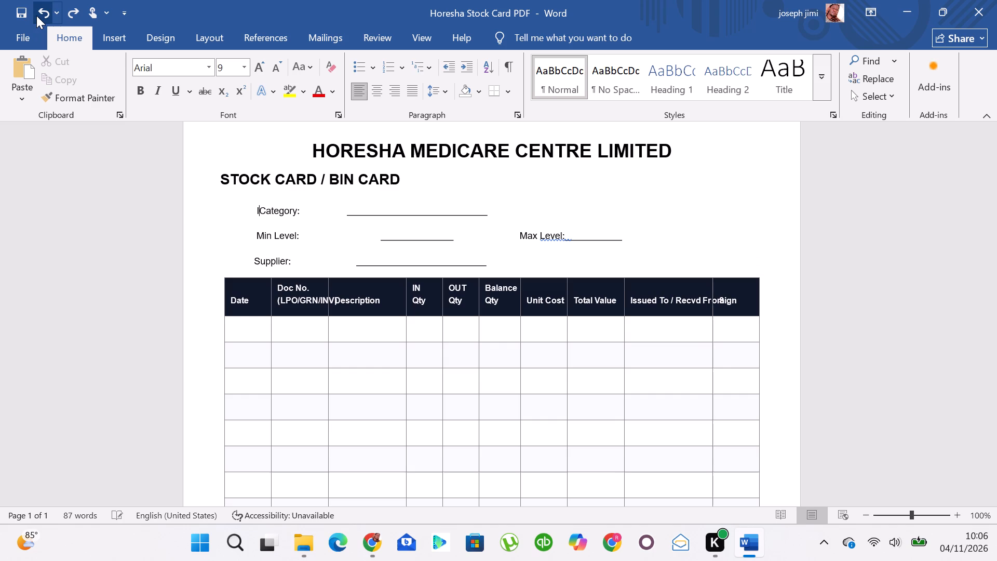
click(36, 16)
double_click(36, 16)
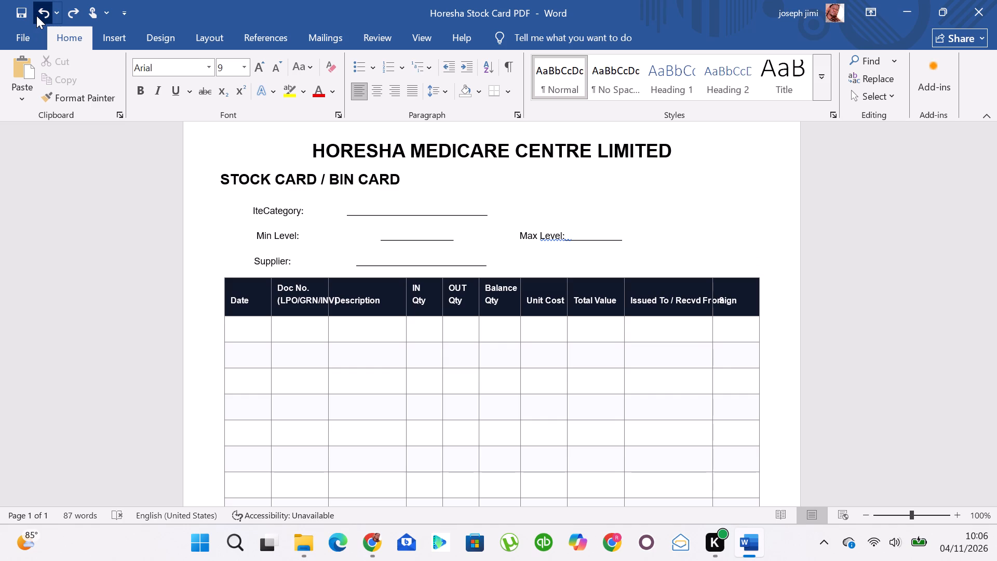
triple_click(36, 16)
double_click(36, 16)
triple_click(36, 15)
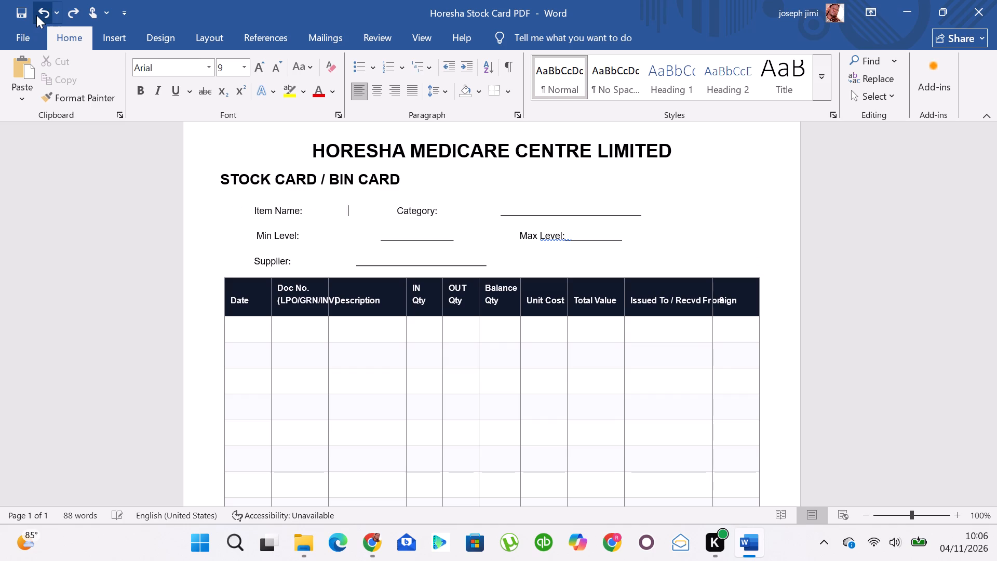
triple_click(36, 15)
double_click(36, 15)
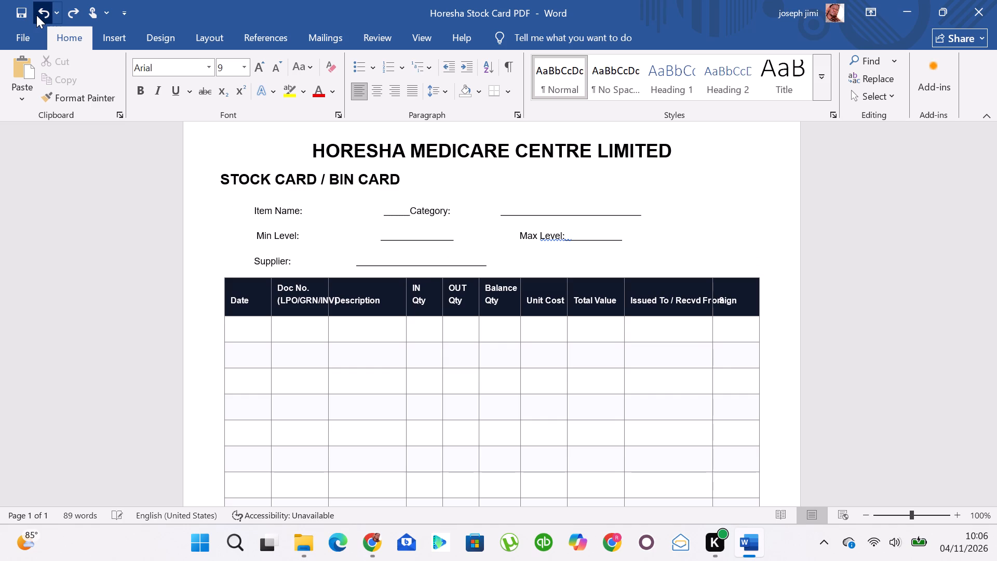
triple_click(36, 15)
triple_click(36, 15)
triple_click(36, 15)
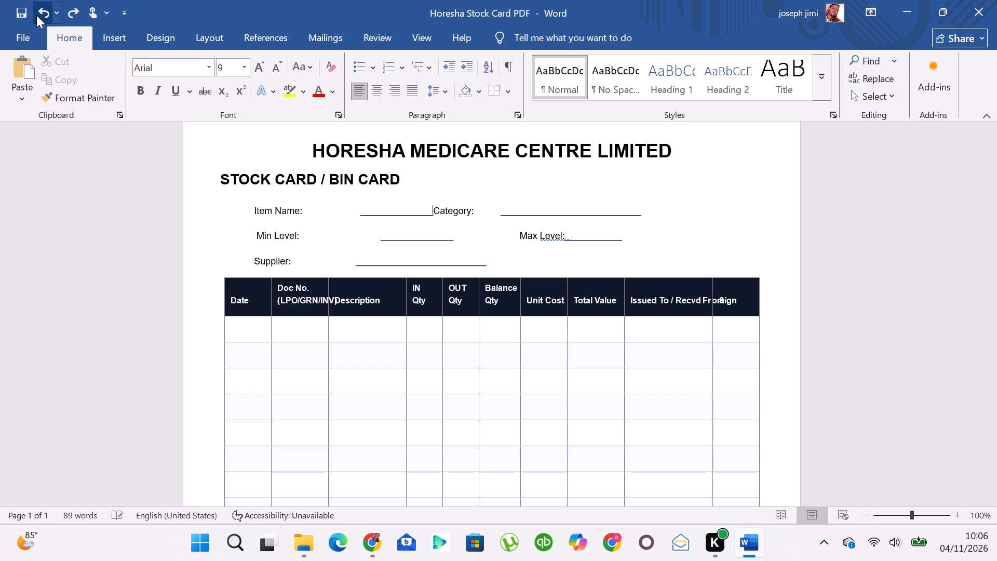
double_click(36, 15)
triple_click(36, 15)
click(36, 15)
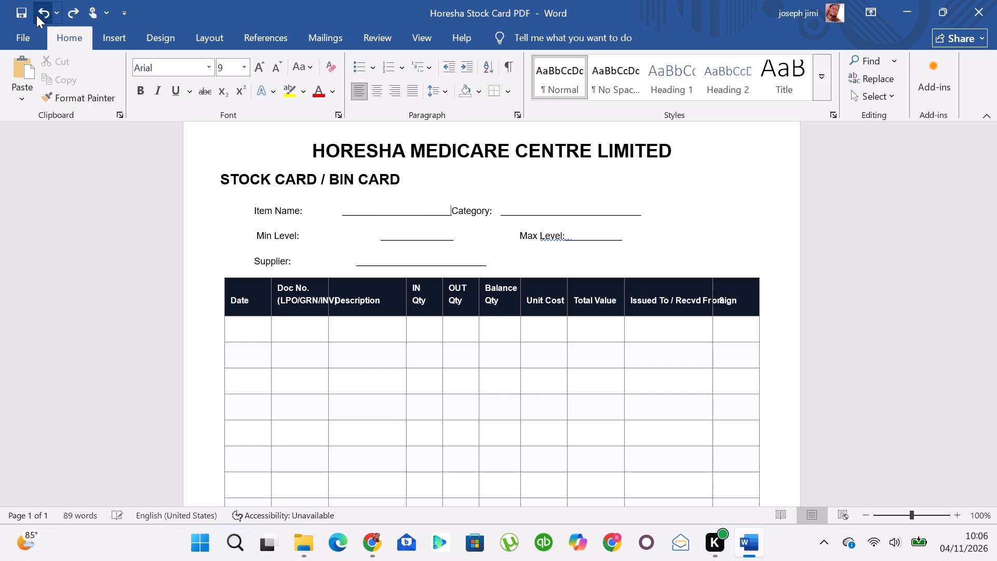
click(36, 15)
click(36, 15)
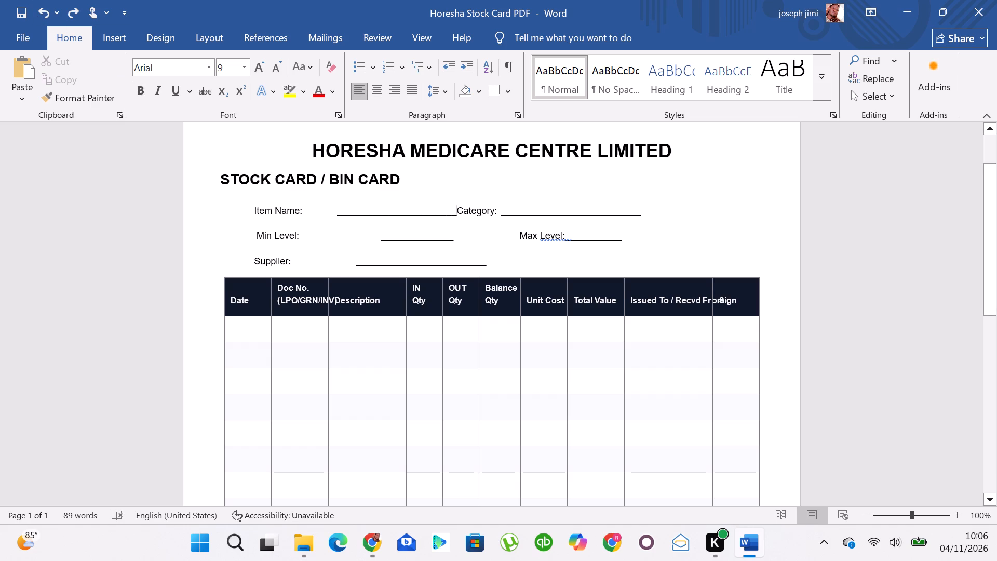
Replace the colon, gap and short blank line after Min Level with one long underscore line starting directly at the label.
click(465, 244)
key(BackSpace)
key(BackSpace)
key(BackSpace)
key(BackSpace)
key(BackSpace)
key(BackSpace)
key(BackSpace)
key(BackSpace)
key(BackSpace)
key(BackSpace)
key(BackSpace)
key(BackSpace)
key(BackSpace)
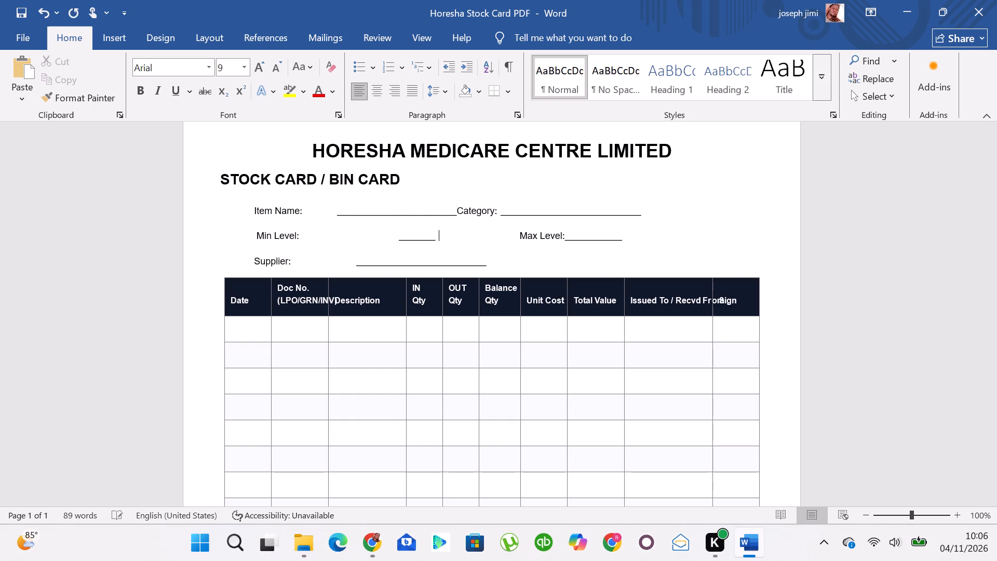
key(BackSpace)
key(BackSpace)
key(BackSpace)
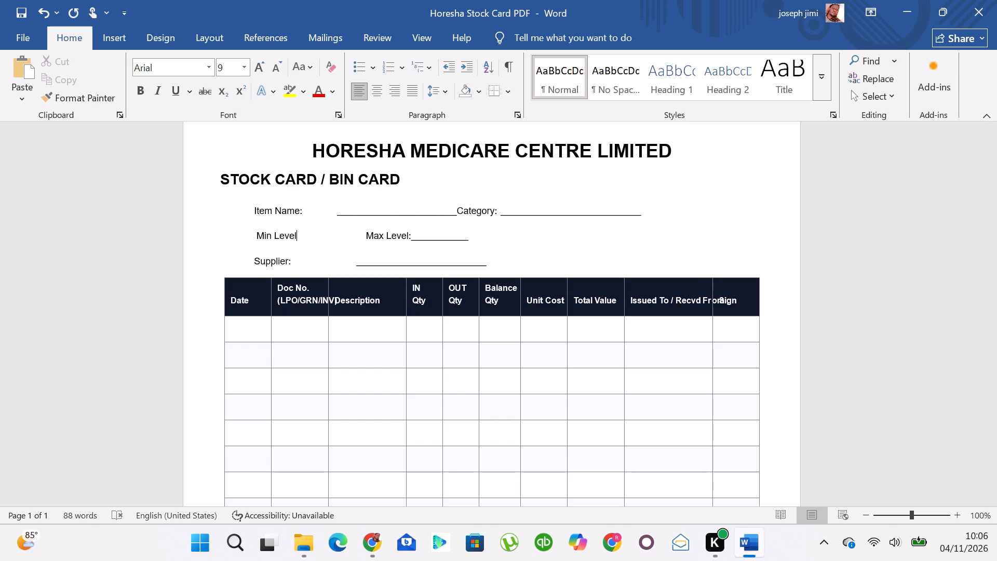
key(shift+underscore)
key(shift+underscore)
key(shift+underscore)
key(shift+underscore)
key(shift+underscore)
key(shift+underscore)
key(shift+underscore)
key(shift+underscore)
key(shift+underscore)
key(shift+underscore)
key(shift+underscore)
key(shift+underscore)
key(shift+underscore)
key(shift+underscore)
key(shift+underscore)
key(shift+underscore)
key(shift+underscore)
key(shift+underscore)
key(shift+underscore)
key(shift+underscore)
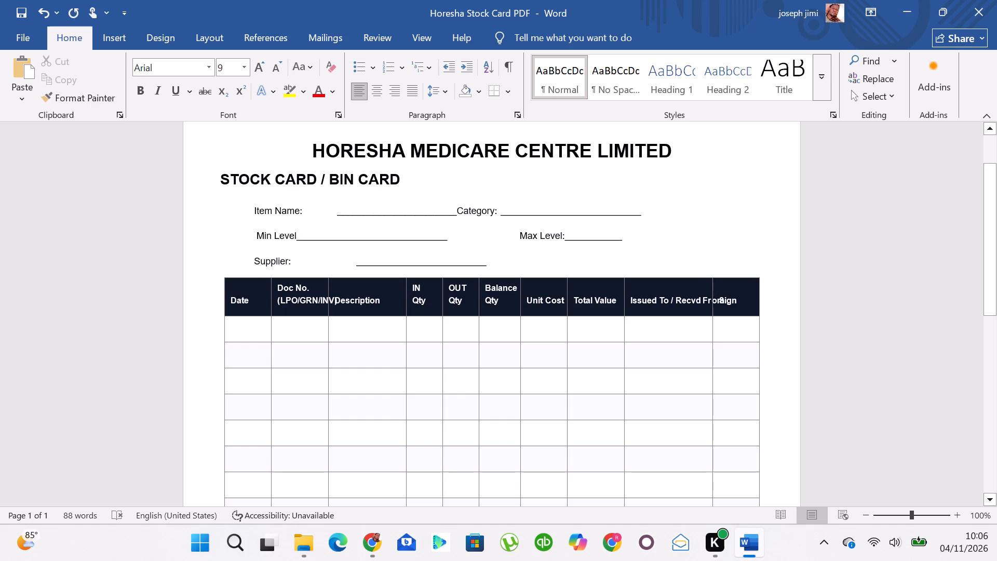
Close the gap before Max Level so it directly follows the Min Level line, trimming one underscore from that line.
click(520, 236)
key(BackSpace)
key(BackSpace)
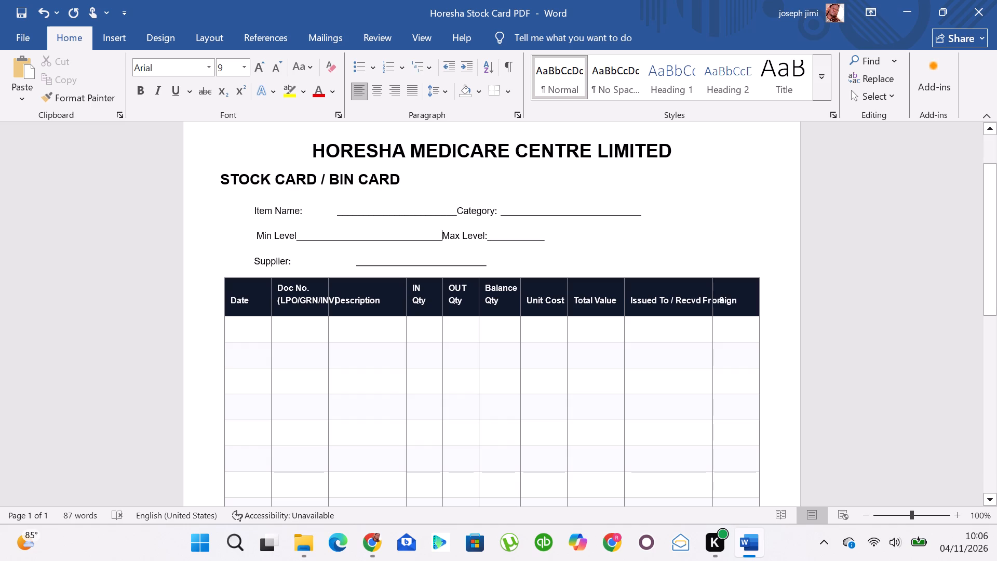
Extend the Max Level blank line with underscores until it ends roughly under the end of the Category line.
click(557, 240)
key(shift+underscore)
key(shift+underscore)
key(shift+underscore)
key(shift+underscore)
key(shift+underscore)
key(shift+underscore)
key(shift+underscore)
key(shift+underscore)
key(shift+underscore)
key(shift+underscore)
key(shift+underscore)
key(shift+underscore)
key(shift+underscore)
key(shift+underscore)
key(shift+underscore)
key(shift+underscore)
key(shift+underscore)
key(shift+underscore)
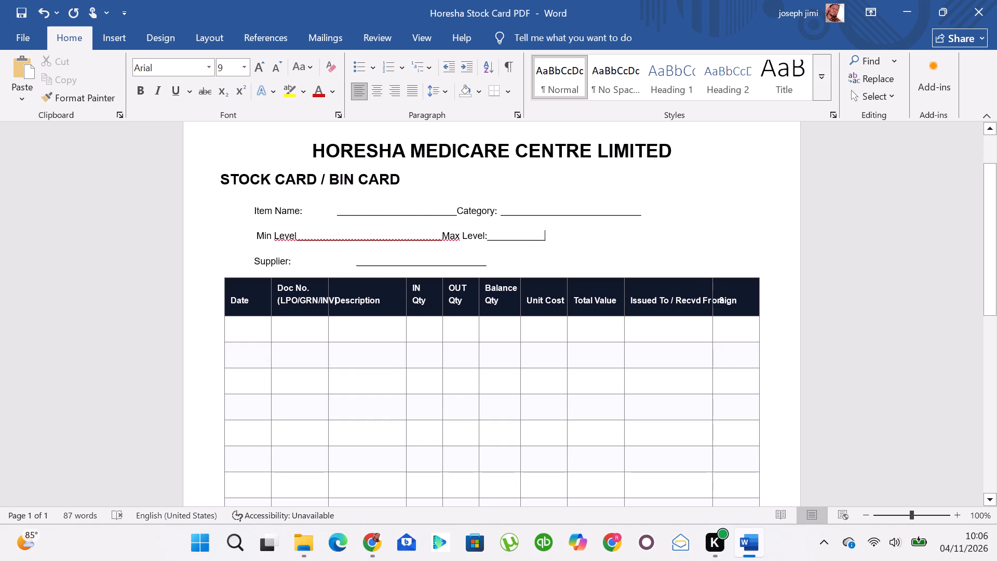
Replace the gap and blank line after Item Name with one continuous underscore line running from the label's colon to Category.
click(457, 209)
key(BackSpace)
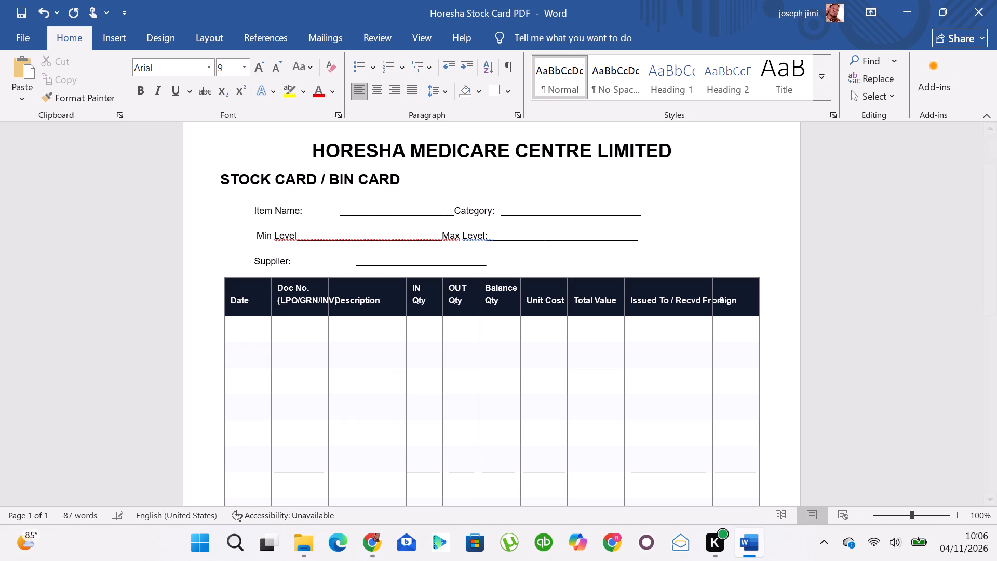
key(BackSpace)
key(BackSpace)
key(BackSpace)
key(BackSpace)
key(BackSpace)
key(BackSpace)
key(BackSpace)
key(BackSpace)
key(BackSpace)
key(BackSpace)
key(BackSpace)
key(BackSpace)
key(BackSpace)
key(BackSpace)
key(BackSpace)
key(BackSpace)
key(BackSpace)
key(BackSpace)
key(BackSpace)
key(BackSpace)
key(BackSpace)
key(BackSpace)
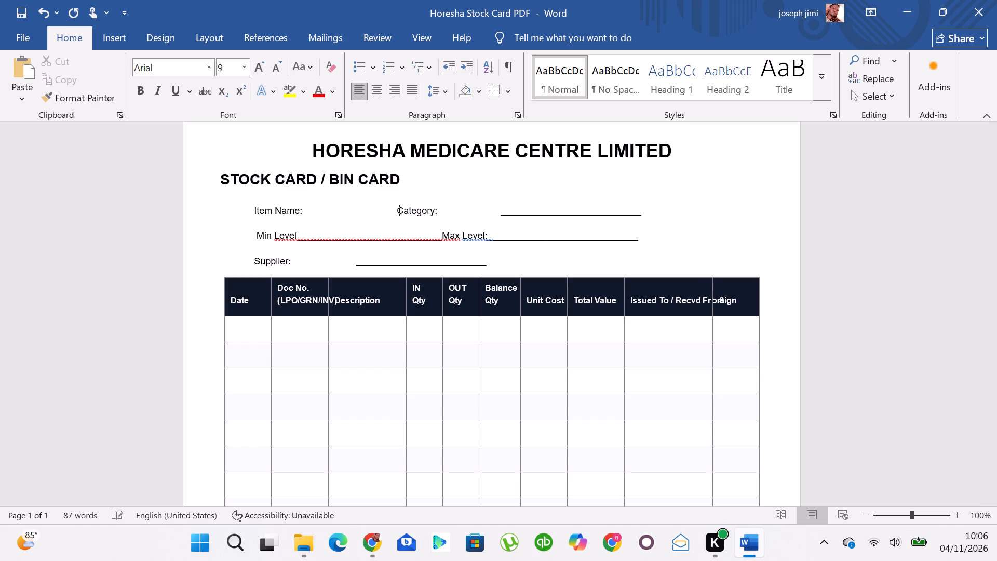
key(BackSpace)
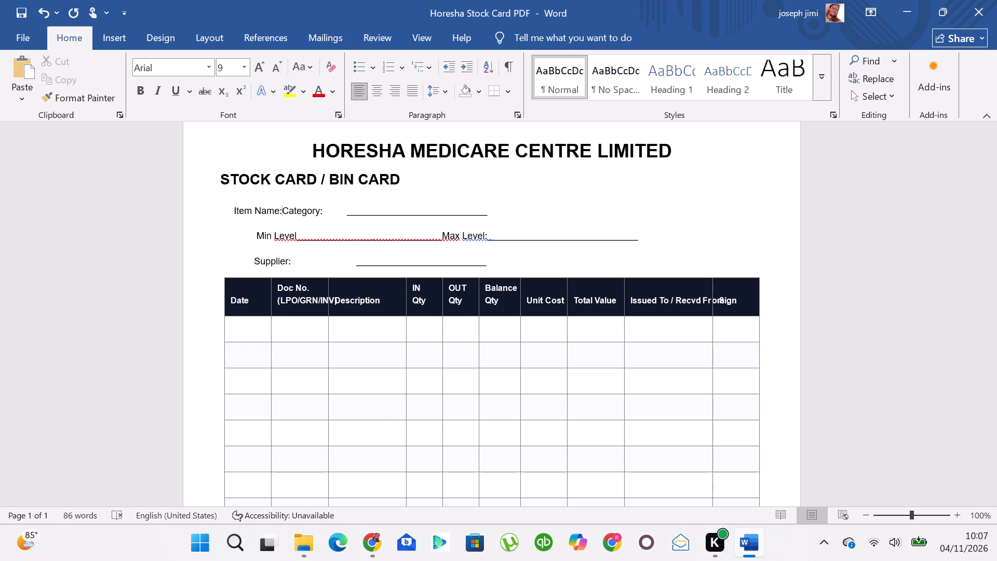
key(shift+underscore)
key(shift+underscore)
key(shift+underscore)
key(shift+underscore)
key(shift+underscore)
key(shift+underscore)
key(shift+underscore)
key(shift+underscore)
key(shift+underscore)
key(shift+underscore)
key(shift+underscore)
key(shift+underscore)
key(shift+underscore)
key(shift+underscore)
key(shift+underscore)
key(shift+underscore)
key(shift+underscore)
key(shift+underscore)
key(shift+underscore)
key(shift+underscore)
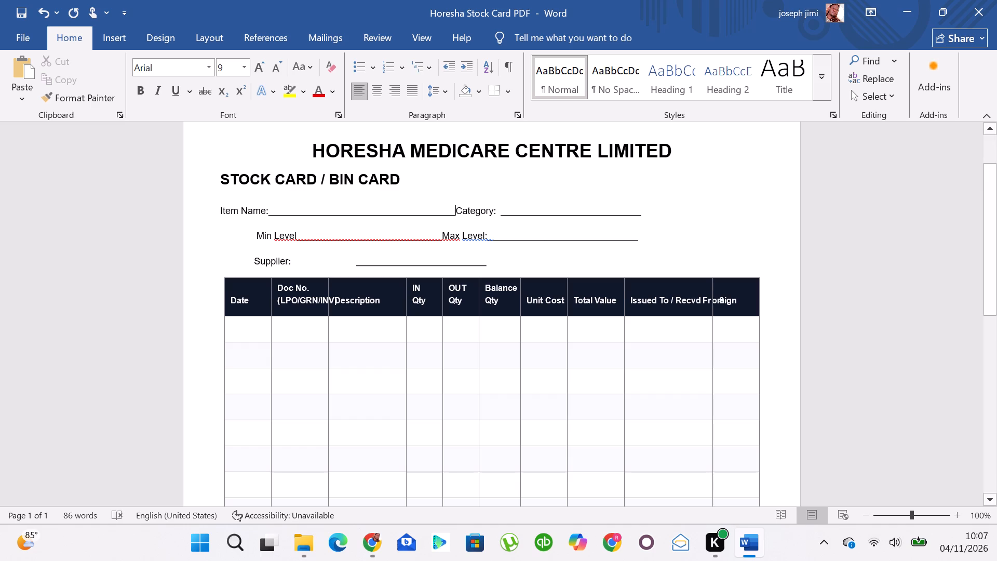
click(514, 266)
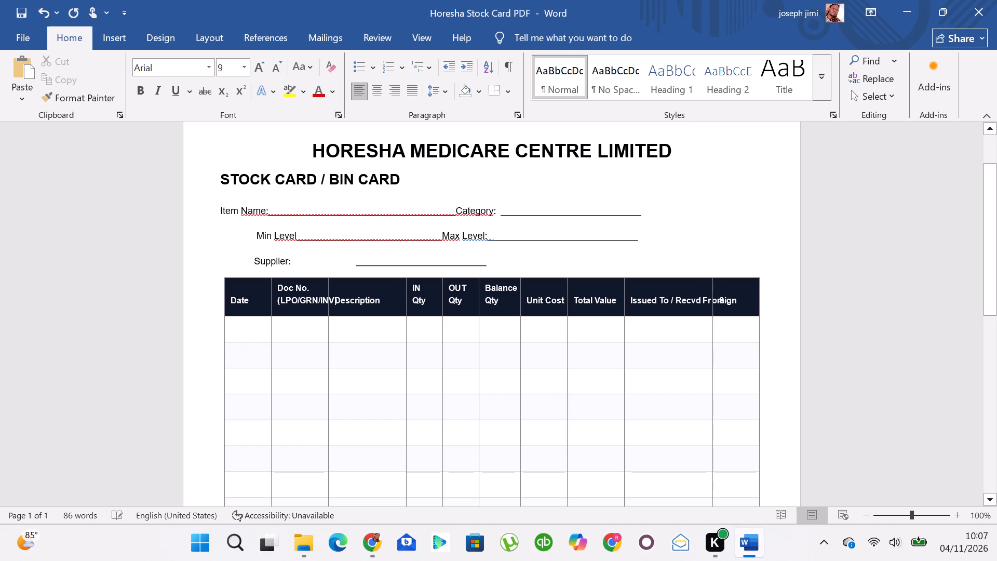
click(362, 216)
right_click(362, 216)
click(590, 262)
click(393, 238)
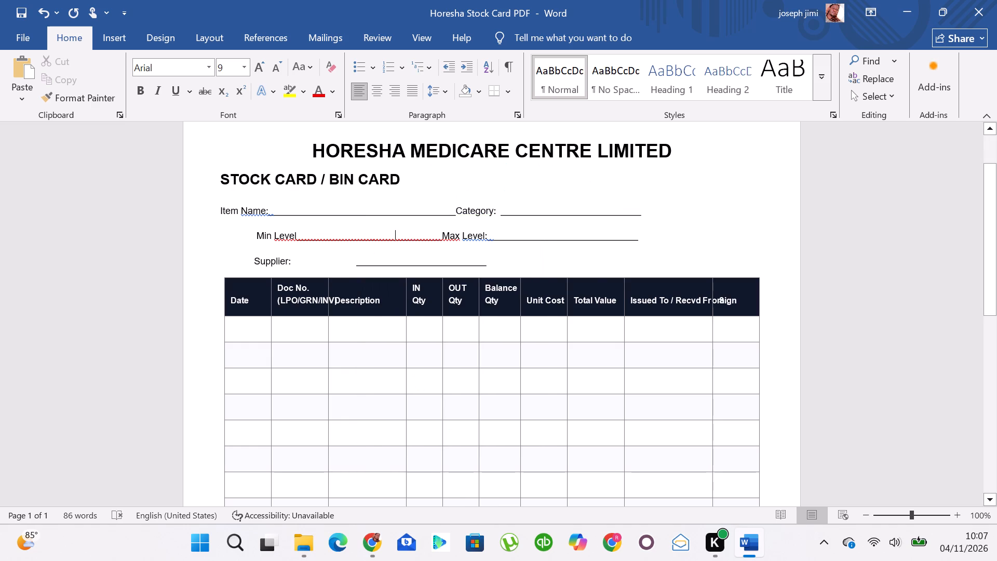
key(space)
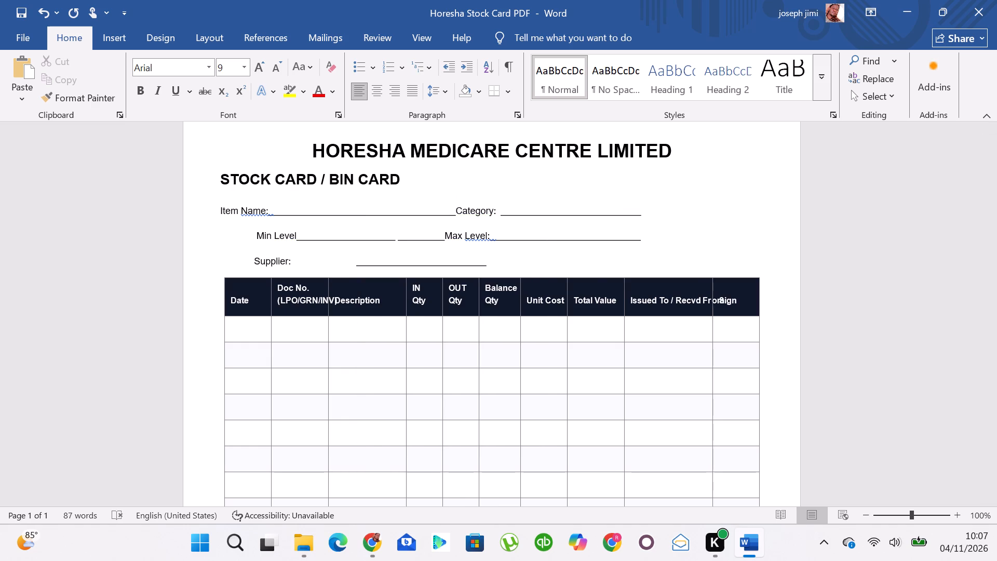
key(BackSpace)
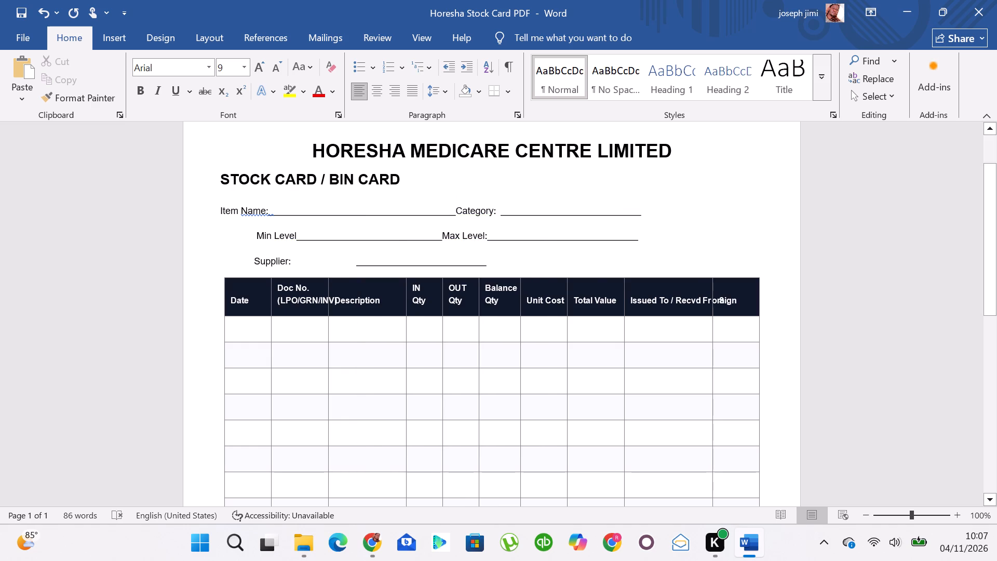
Remove the colon and gap after Supplier and extend its blank line with underscores into one long line starting at the label.
click(352, 266)
key(BackSpace)
key(BackSpace)
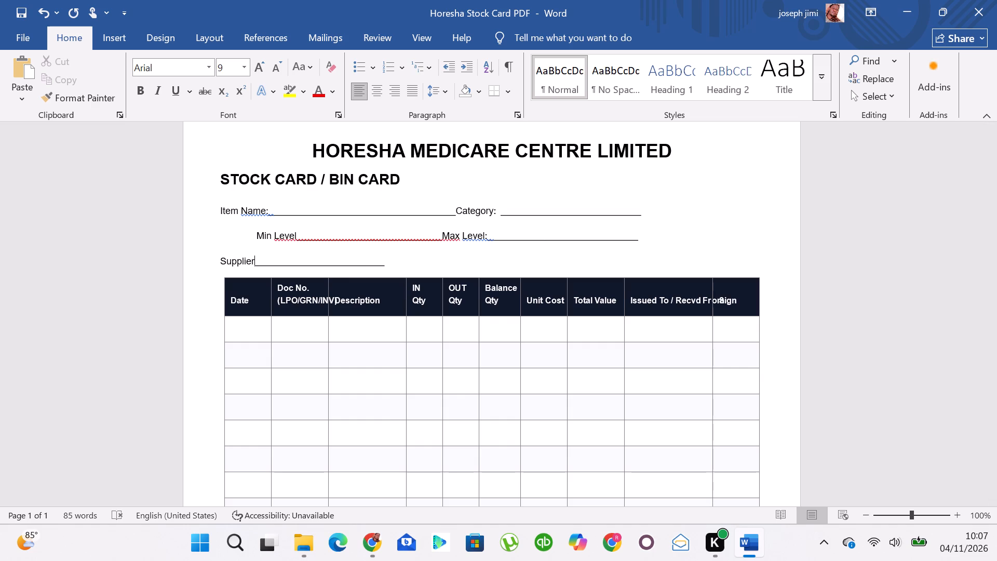
key(shift+underscore)
key(shift+underscore)
key(shift+underscore)
key(shift+underscore)
key(shift+underscore)
key(shift+underscore)
key(shift+underscore)
key(shift+underscore)
key(shift+underscore)
key(shift+underscore)
key(shift+underscore)
key(shift+underscore)
key(shift+underscore)
key(shift+underscore)
key(shift+underscore)
key(shift+underscore)
key(shift+underscore)
key(shift+underscore)
key(shift+underscore)
key(shift+underscore)
Remove the leading spaces before Min Level so its row starts near the page margin, in line with Item Name and Supplier.
click(257, 233)
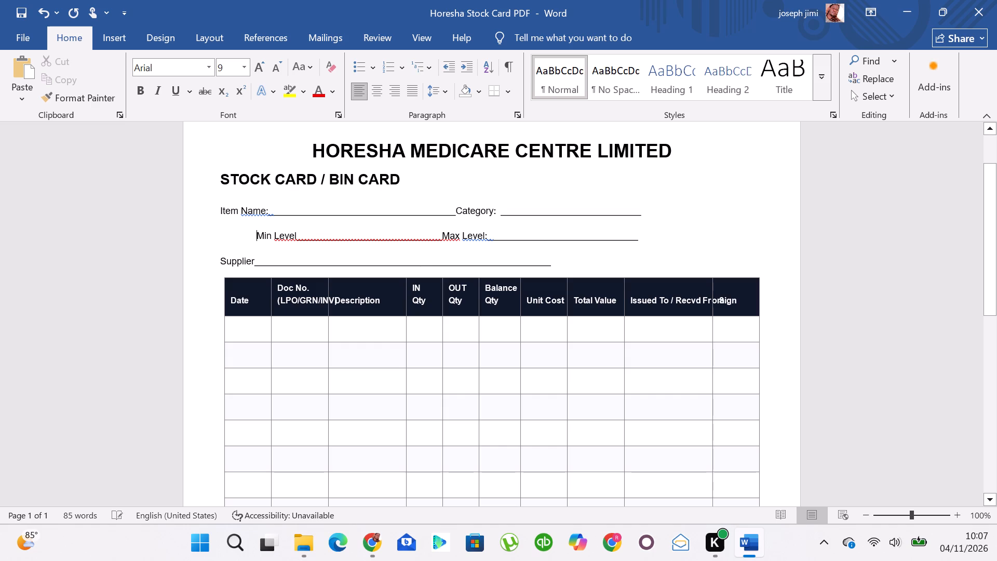
key(BackSpace)
key(BackSpace)
key(BackSpace)
key(BackSpace)
key(BackSpace)
key(BackSpace)
key(BackSpace)
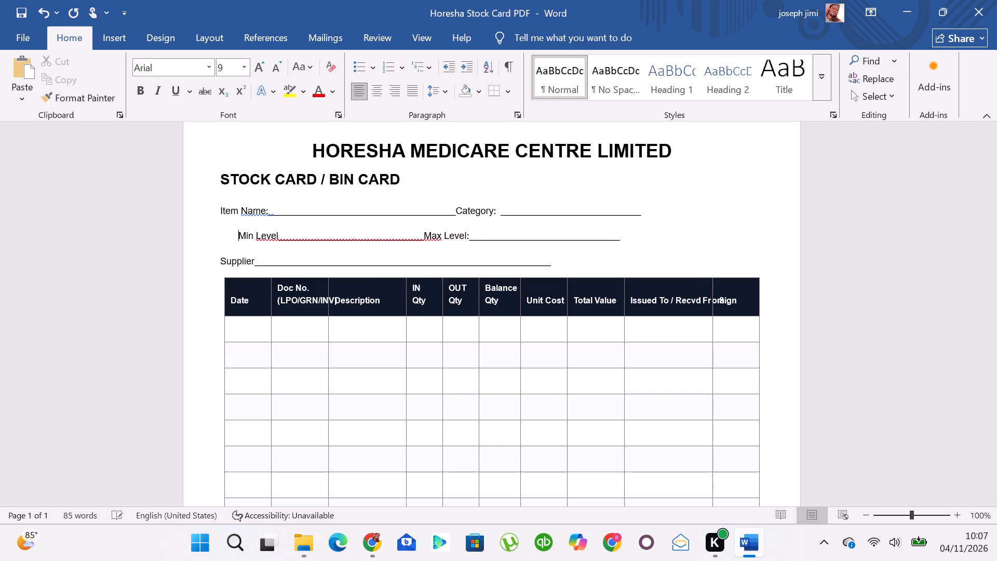
key(BackSpace)
key(BackSpace)
key(BackSpace)
key(BackSpace)
key(BackSpace)
key(BackSpace)
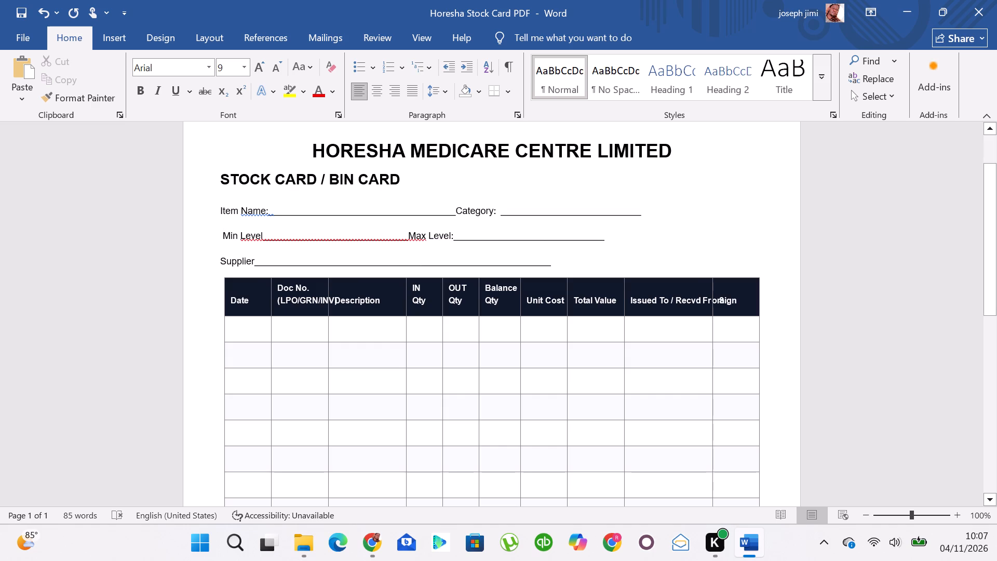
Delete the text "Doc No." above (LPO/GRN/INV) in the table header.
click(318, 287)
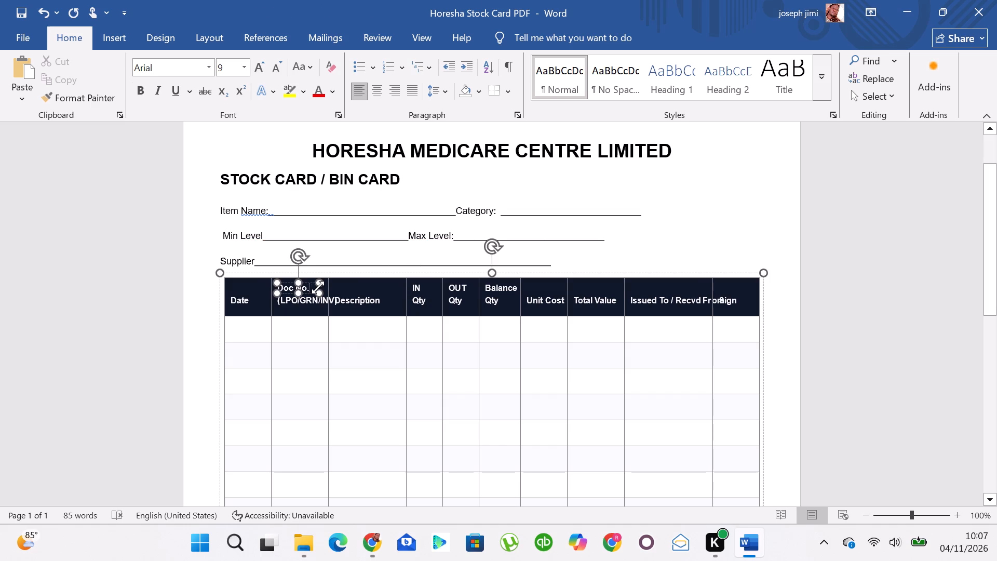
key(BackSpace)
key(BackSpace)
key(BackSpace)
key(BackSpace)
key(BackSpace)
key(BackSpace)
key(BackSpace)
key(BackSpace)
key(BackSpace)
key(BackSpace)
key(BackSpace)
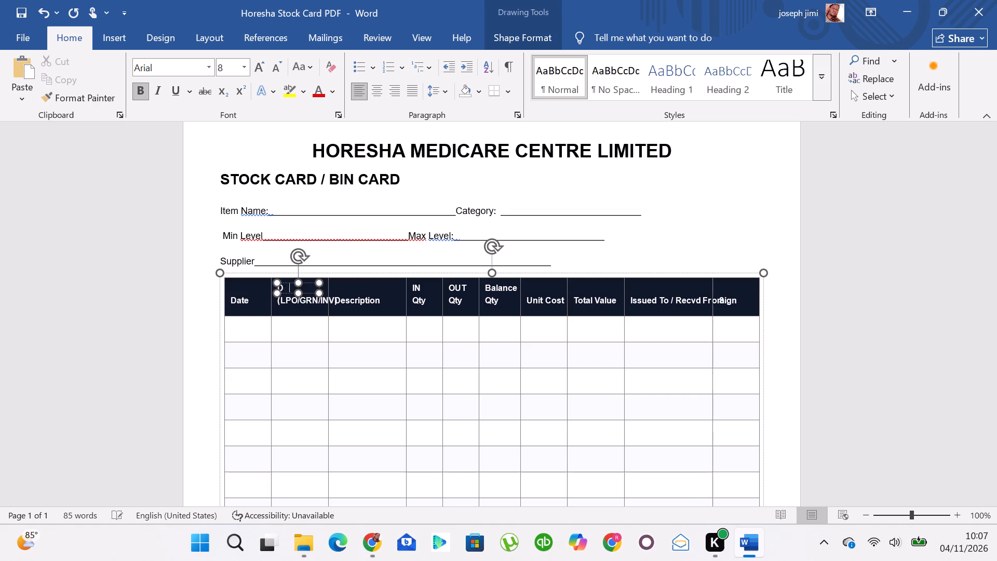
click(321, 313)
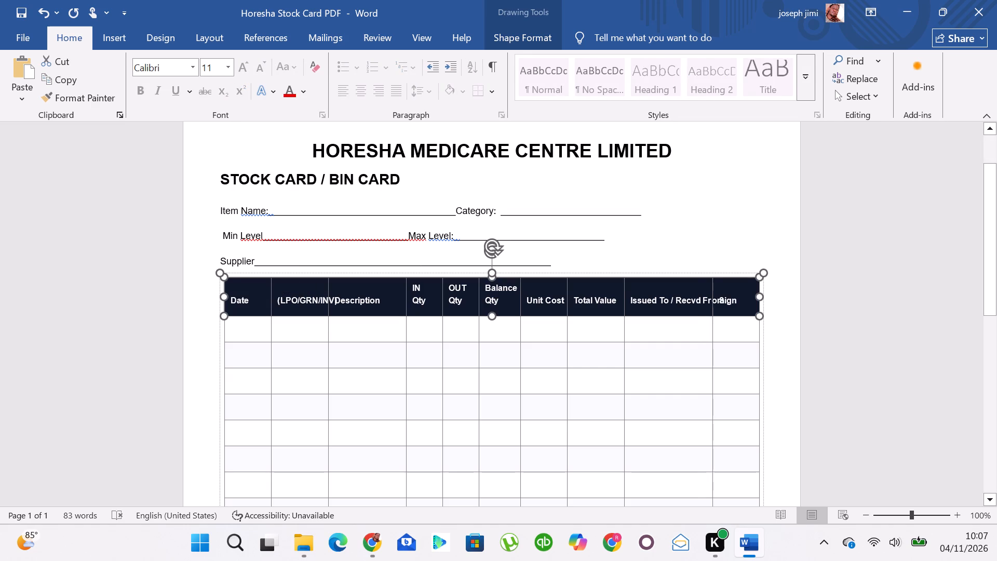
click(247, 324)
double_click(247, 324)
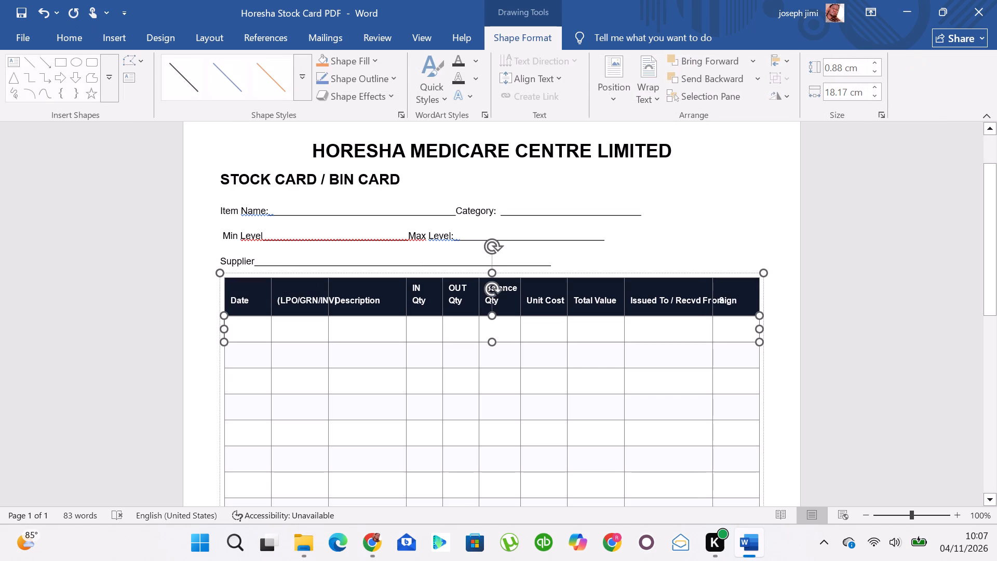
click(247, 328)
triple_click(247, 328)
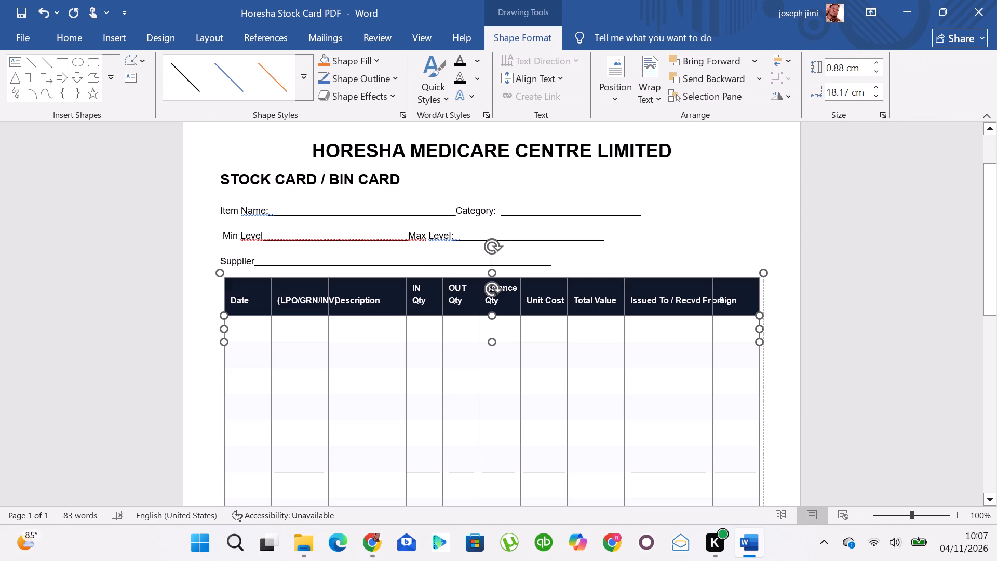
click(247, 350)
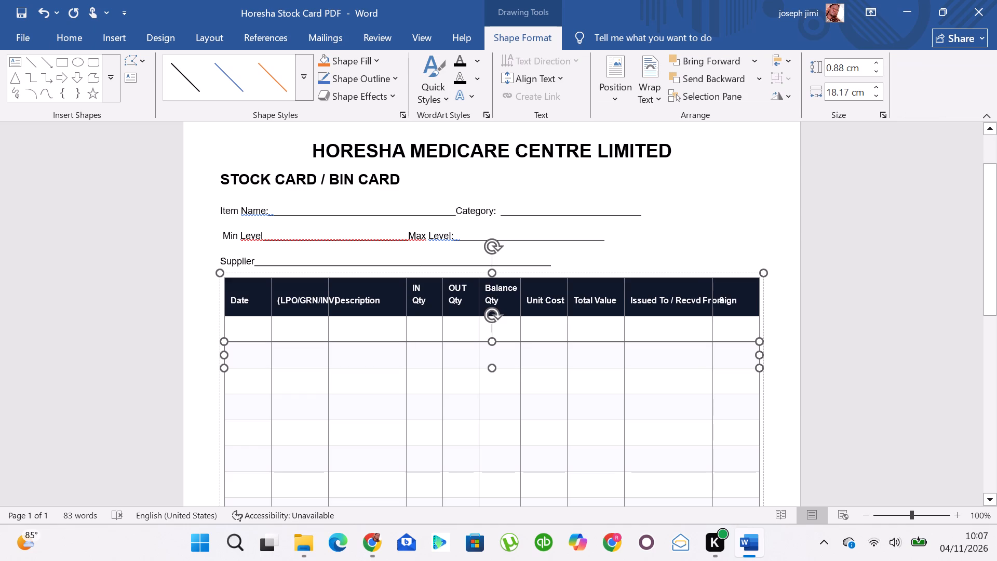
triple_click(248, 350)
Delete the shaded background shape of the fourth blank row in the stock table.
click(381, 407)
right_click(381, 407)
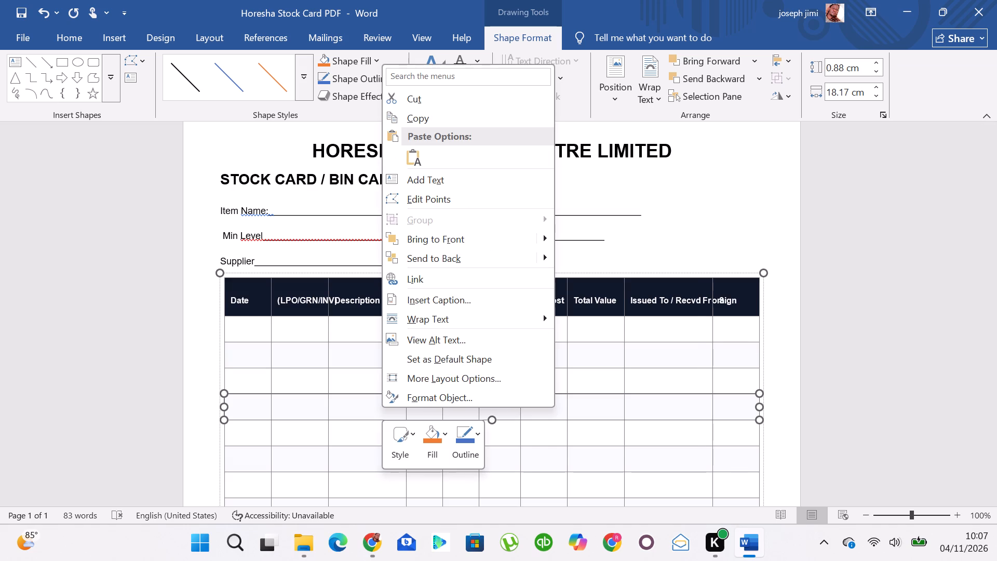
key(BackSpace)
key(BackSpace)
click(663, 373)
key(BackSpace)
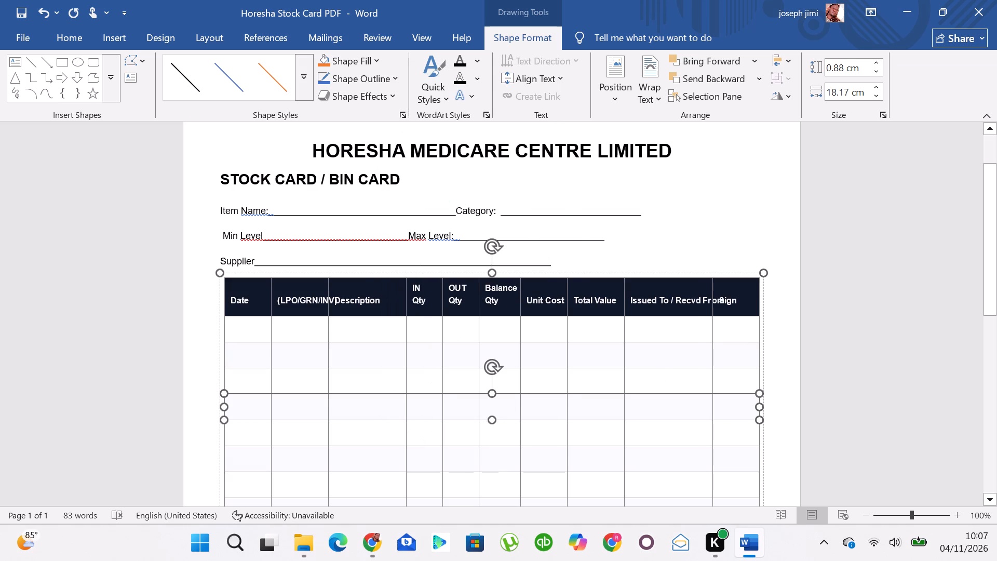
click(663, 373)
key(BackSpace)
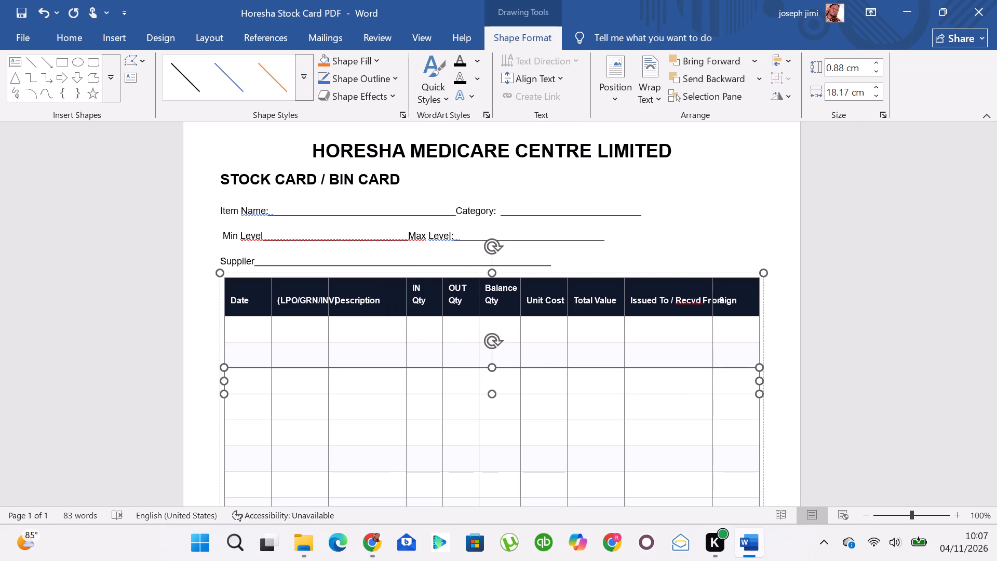
Delete the entire grouped stock table between the Supplier line and the Instructions paragraph.
right_click(738, 271)
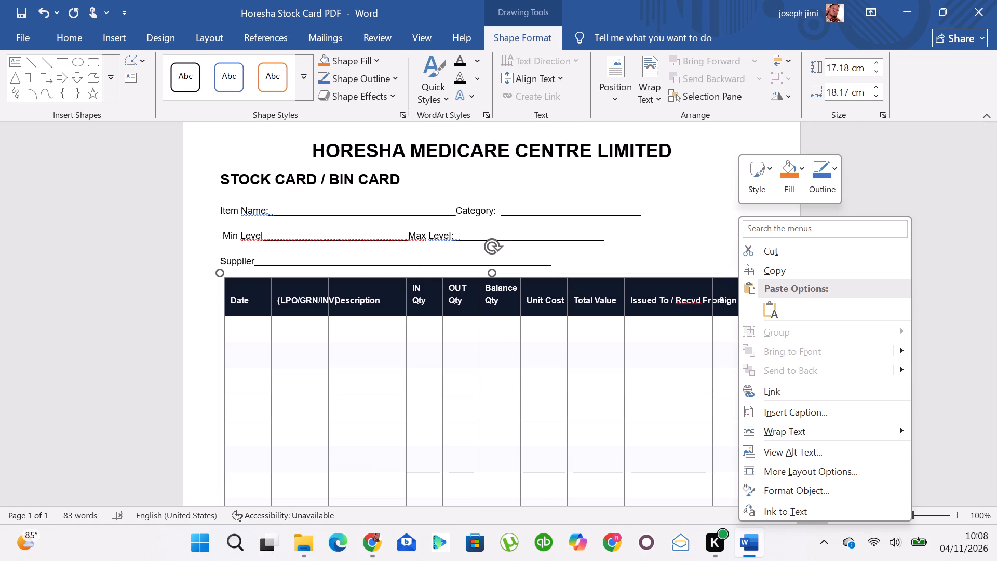
click(683, 318)
key(BackSpace)
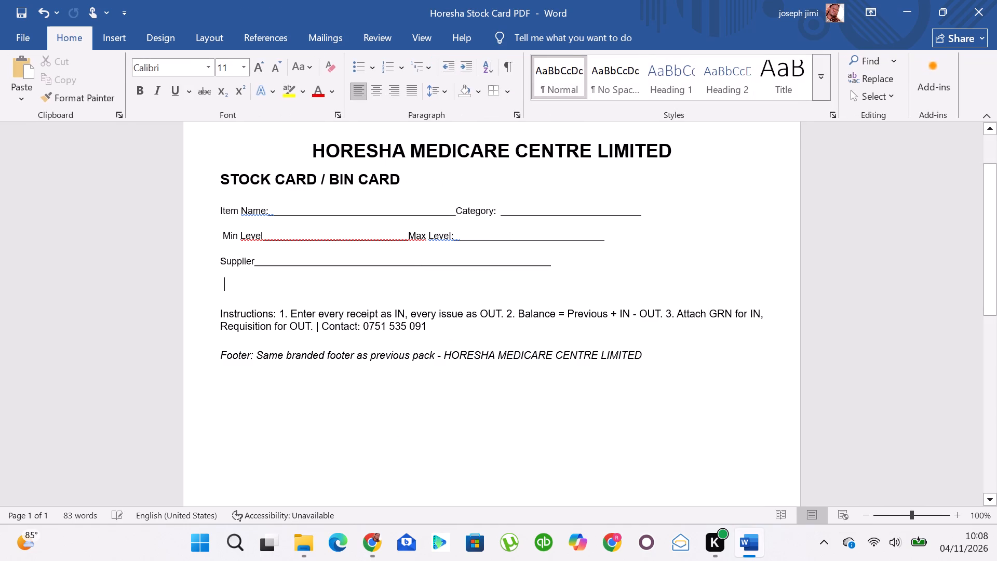
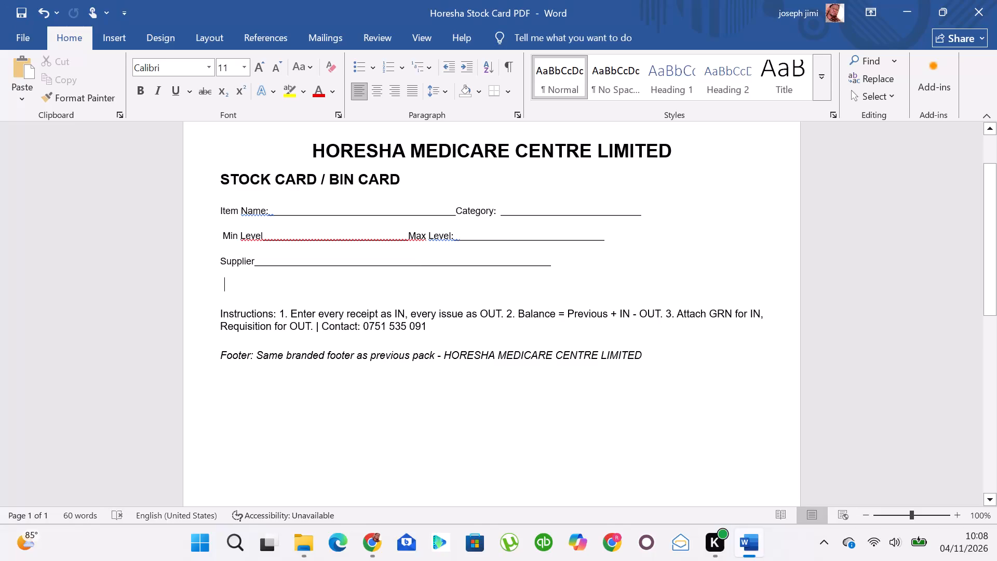
Switch to File Explorer and open the HORESHA MEDICAL CENTRE folder on the WORK (D:) drive.
click(305, 540)
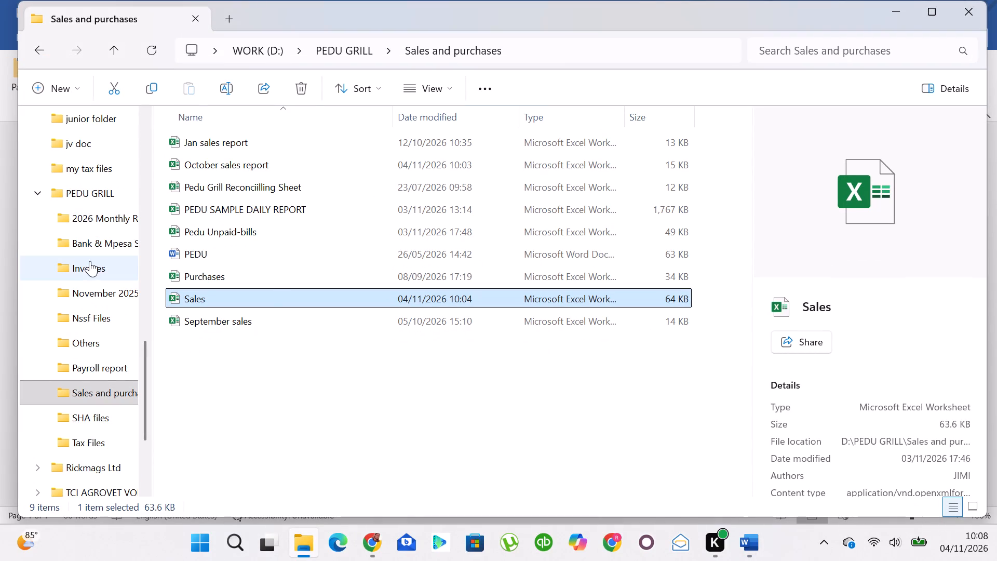
drag(142, 362, 143, 362)
drag(143, 362, 152, 298)
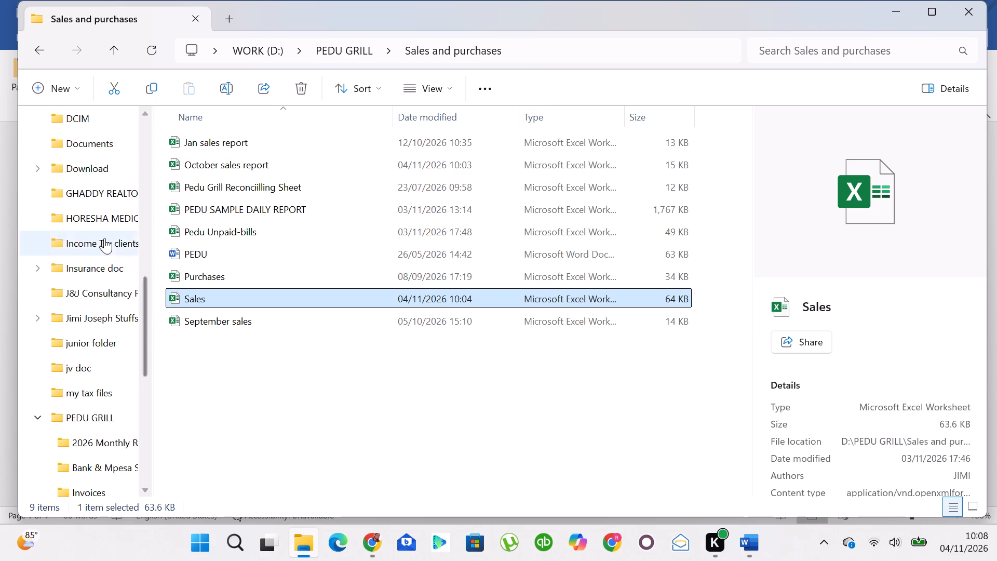
double_click(96, 223)
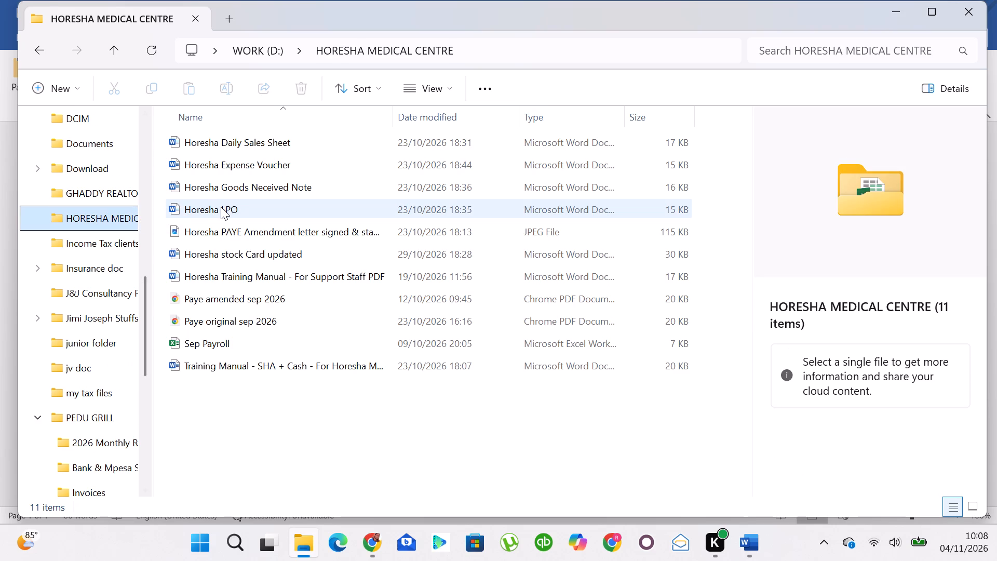
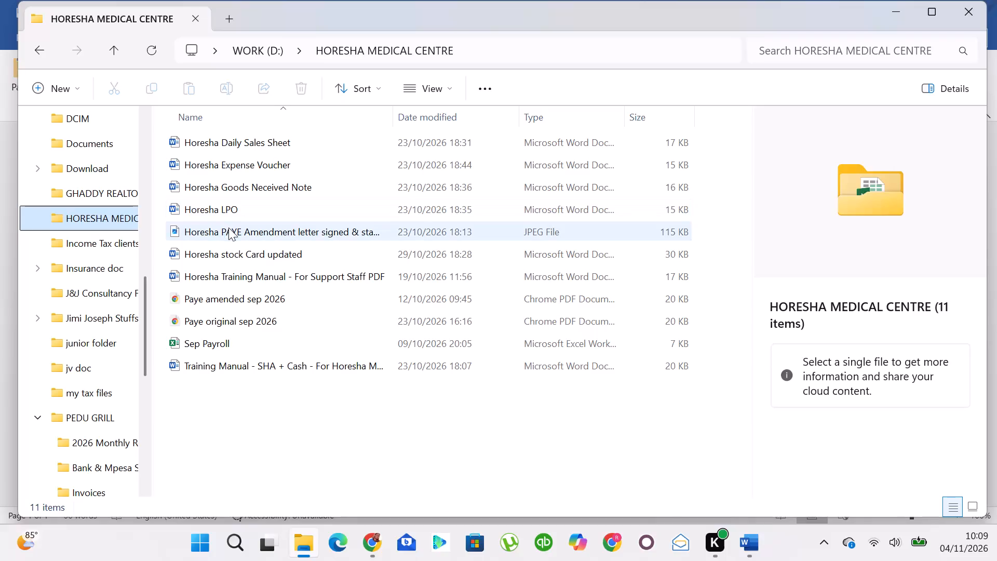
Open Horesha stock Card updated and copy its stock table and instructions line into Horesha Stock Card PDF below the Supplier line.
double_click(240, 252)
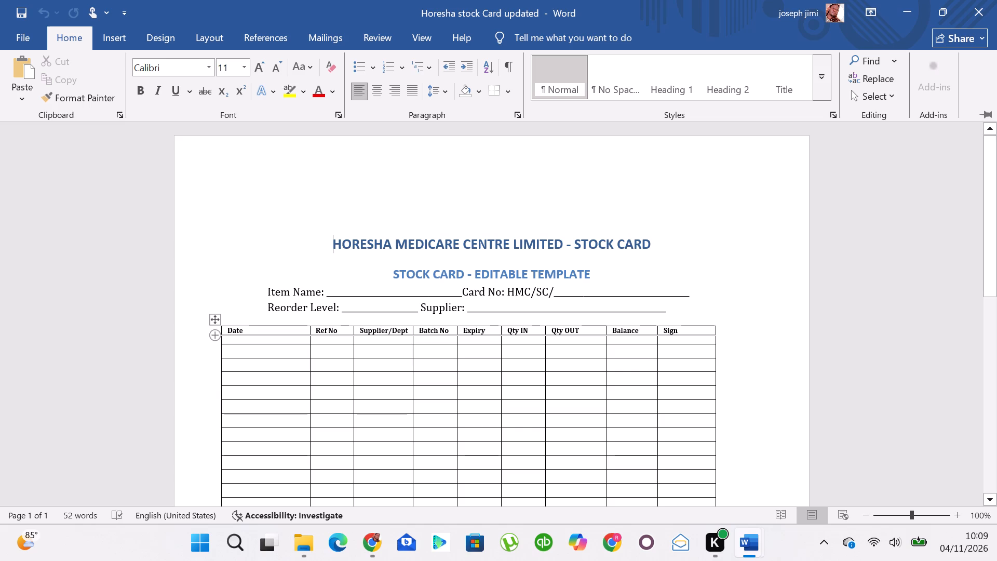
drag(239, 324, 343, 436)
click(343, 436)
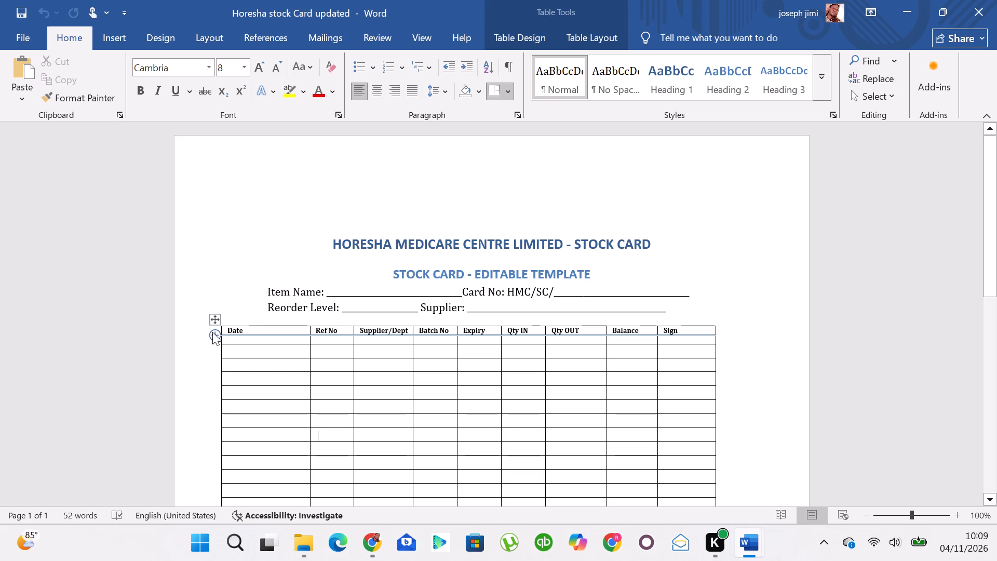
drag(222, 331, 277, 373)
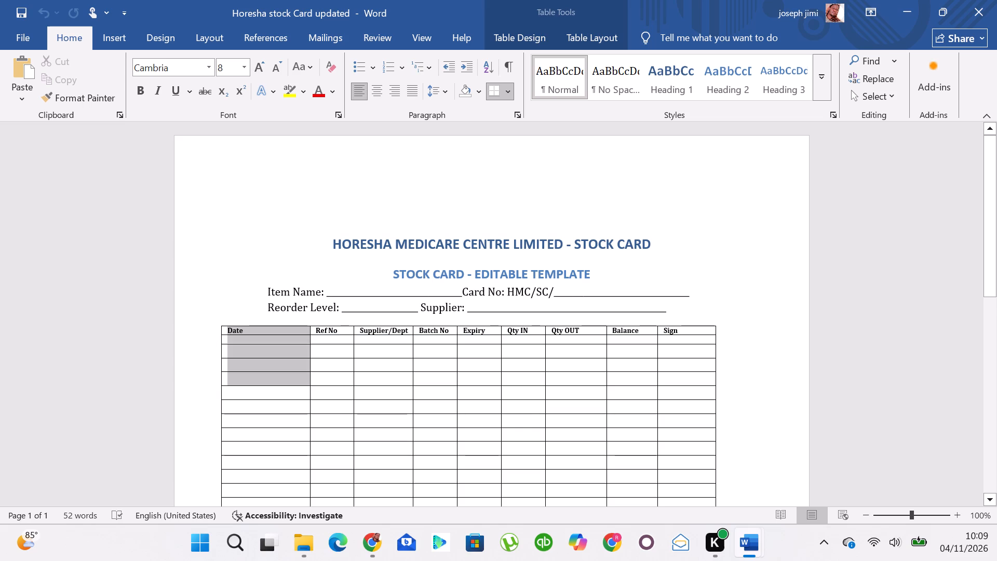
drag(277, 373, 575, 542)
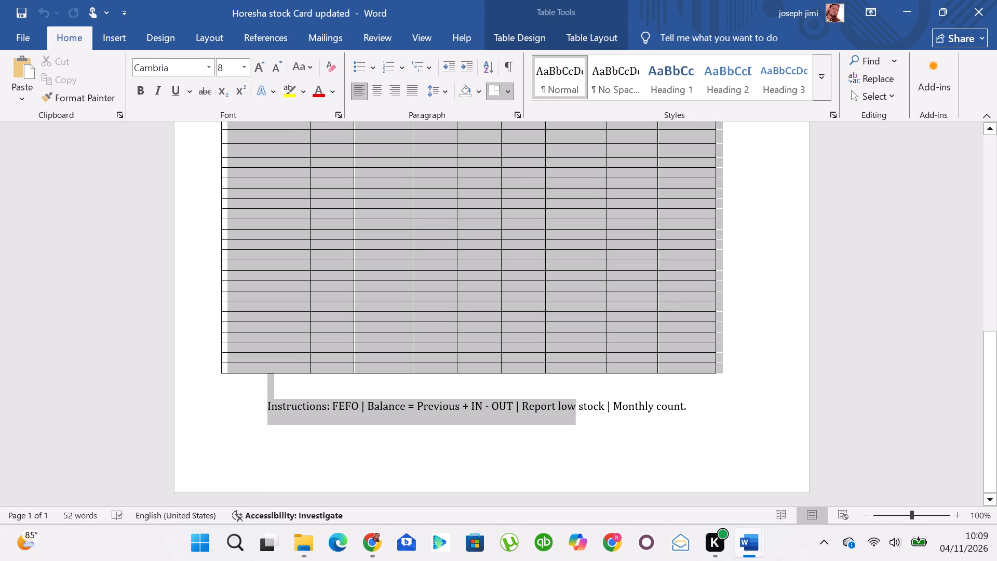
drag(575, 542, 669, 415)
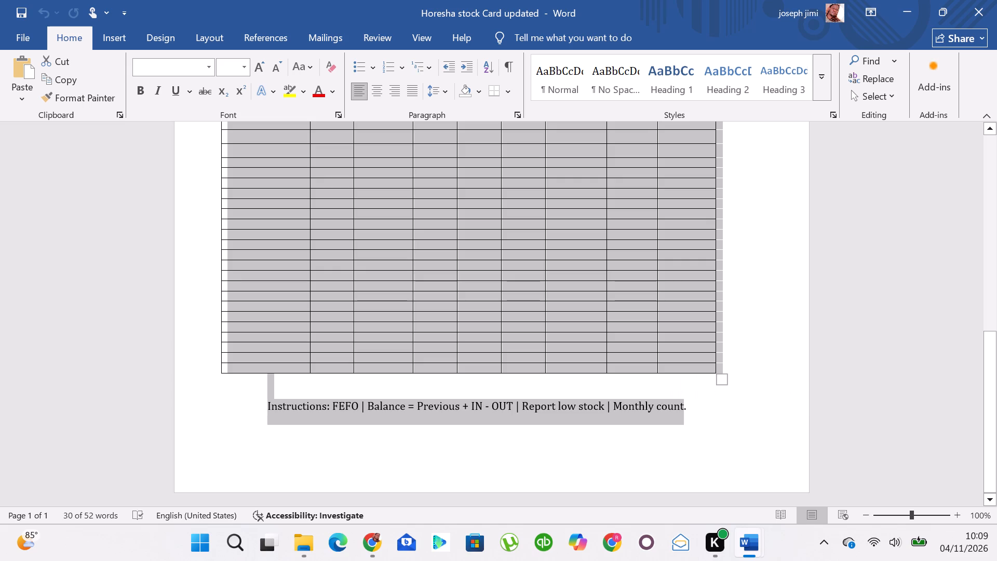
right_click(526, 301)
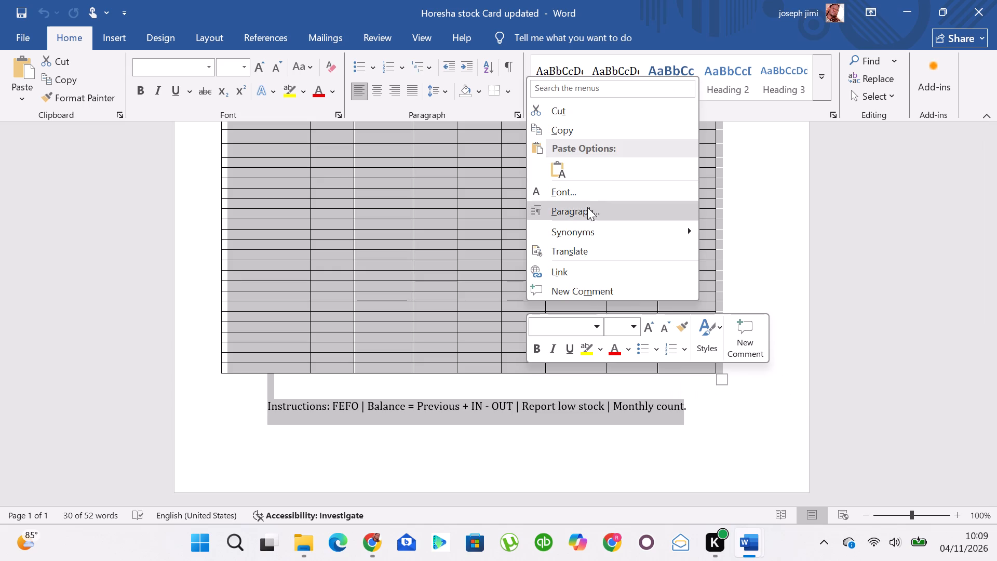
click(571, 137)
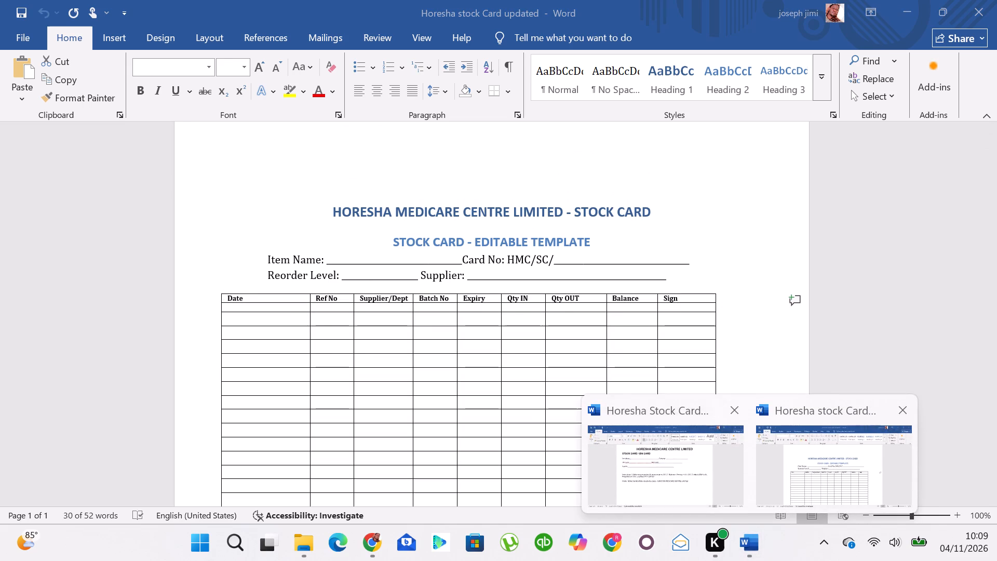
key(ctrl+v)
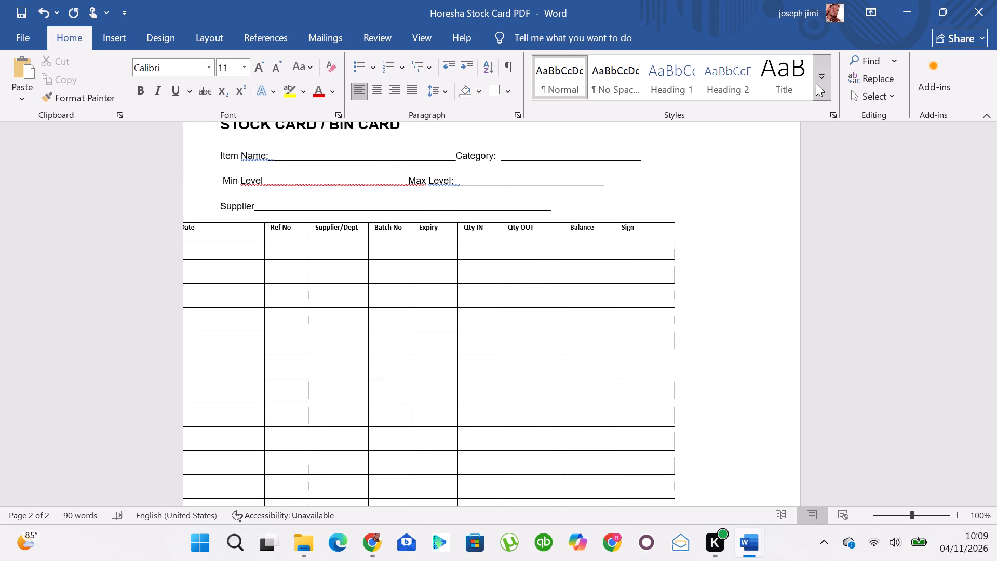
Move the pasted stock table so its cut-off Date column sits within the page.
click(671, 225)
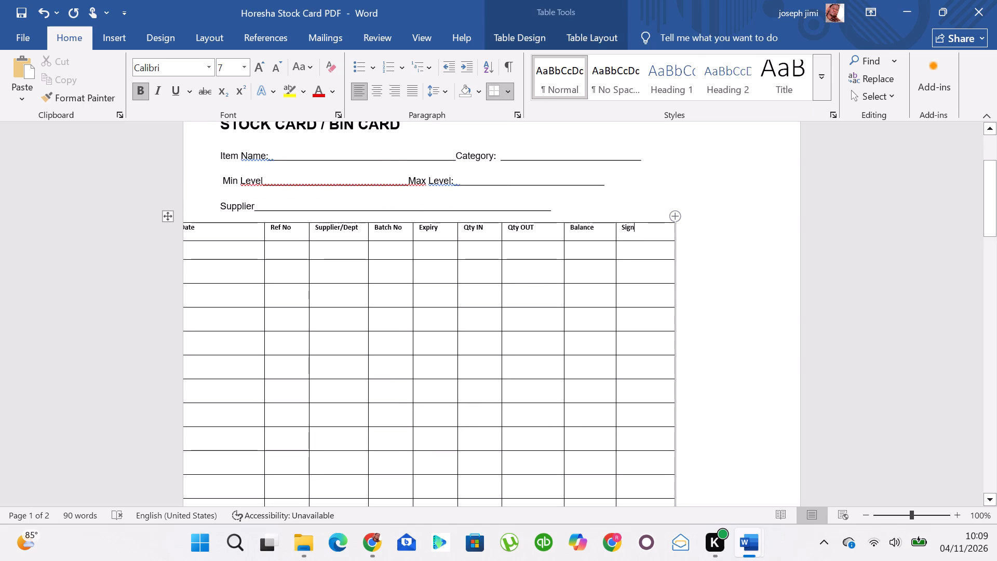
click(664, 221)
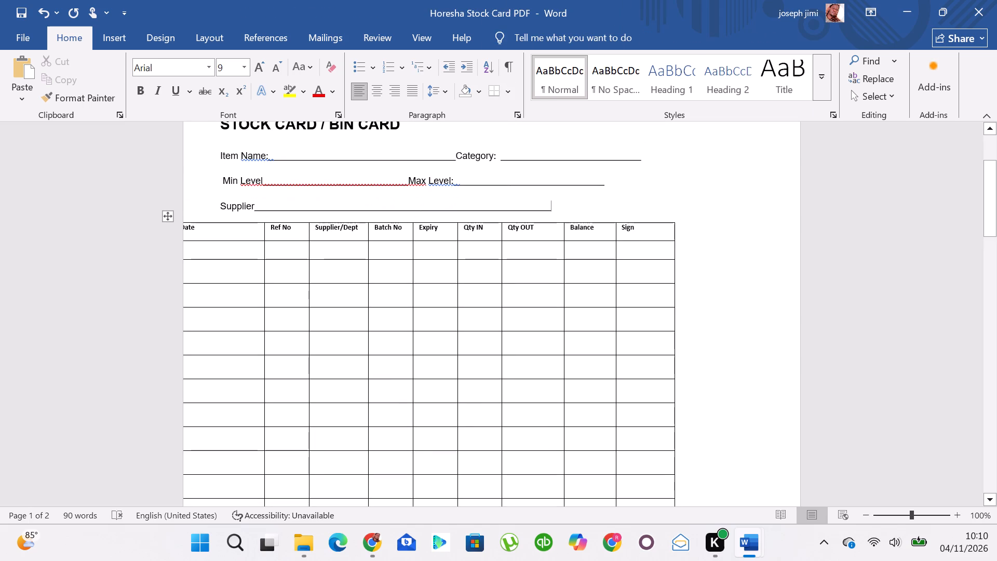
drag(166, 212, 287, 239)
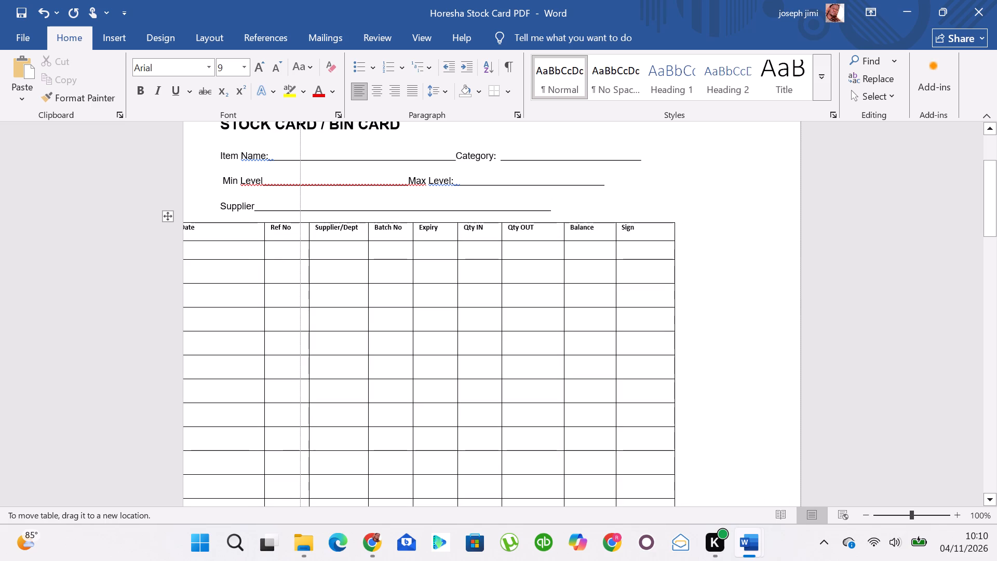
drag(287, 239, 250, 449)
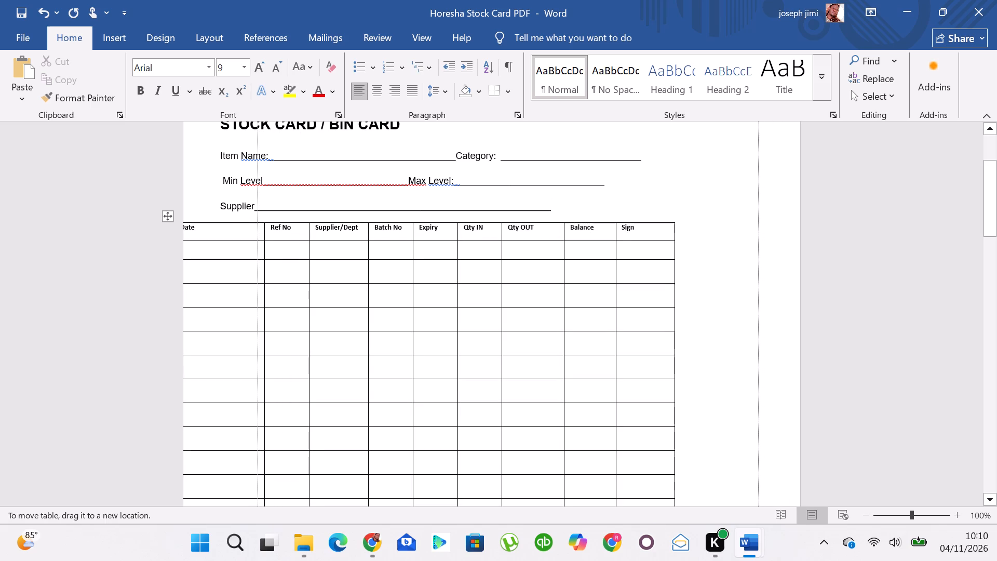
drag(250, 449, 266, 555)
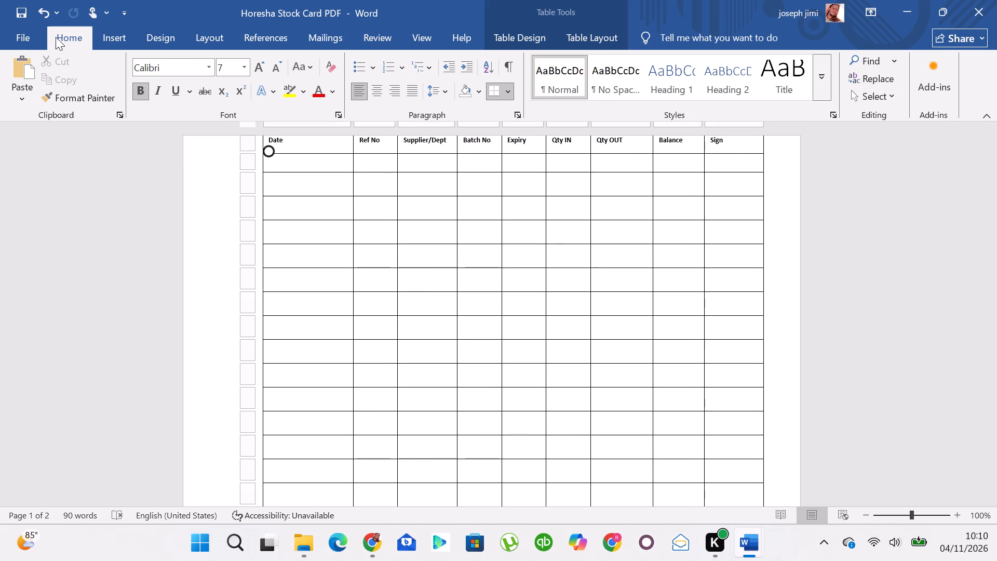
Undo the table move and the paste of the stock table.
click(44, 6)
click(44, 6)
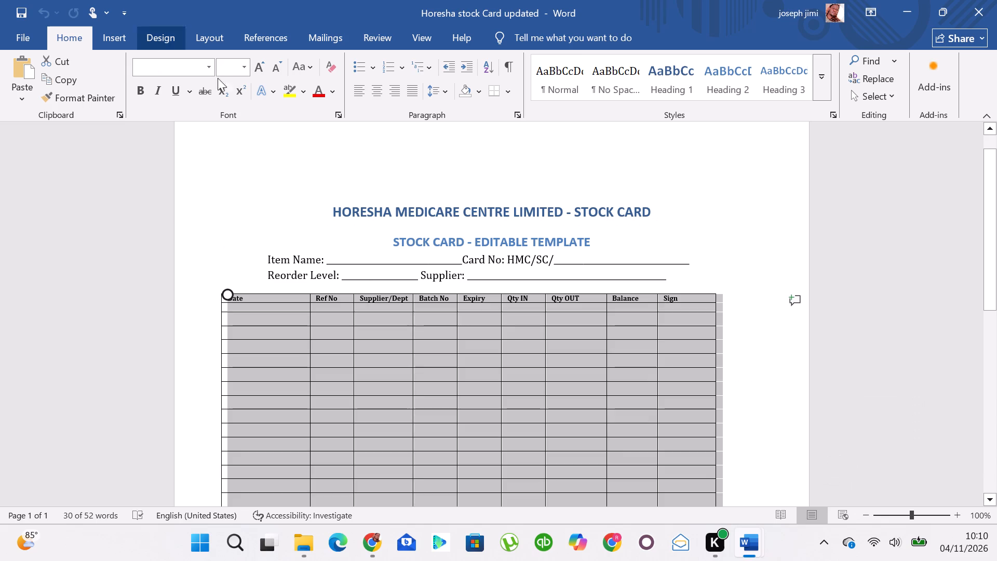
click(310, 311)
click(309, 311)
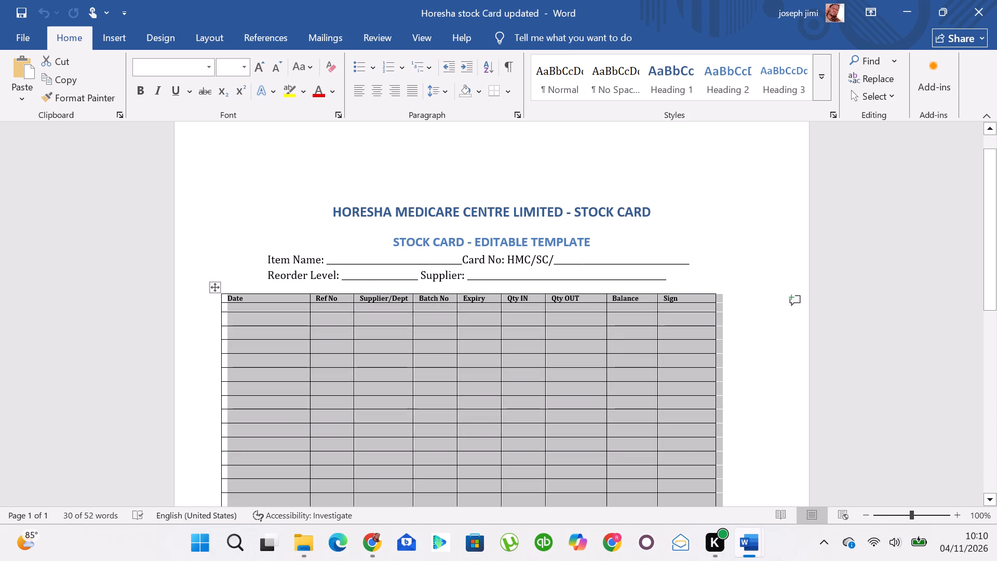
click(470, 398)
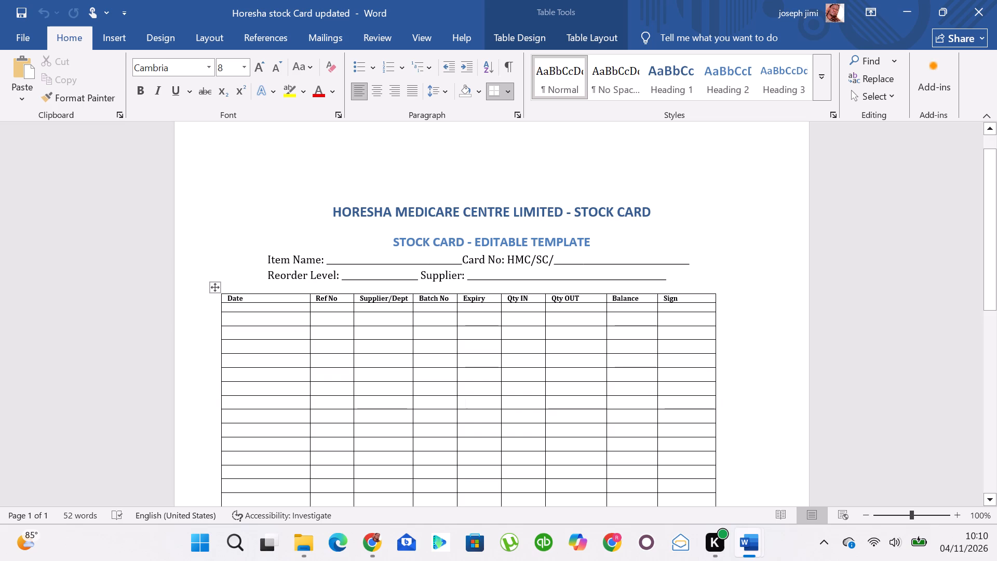
Switch back to Horesha Stock Card PDF and insert a 7x1 table below the Supplier line.
click(738, 539)
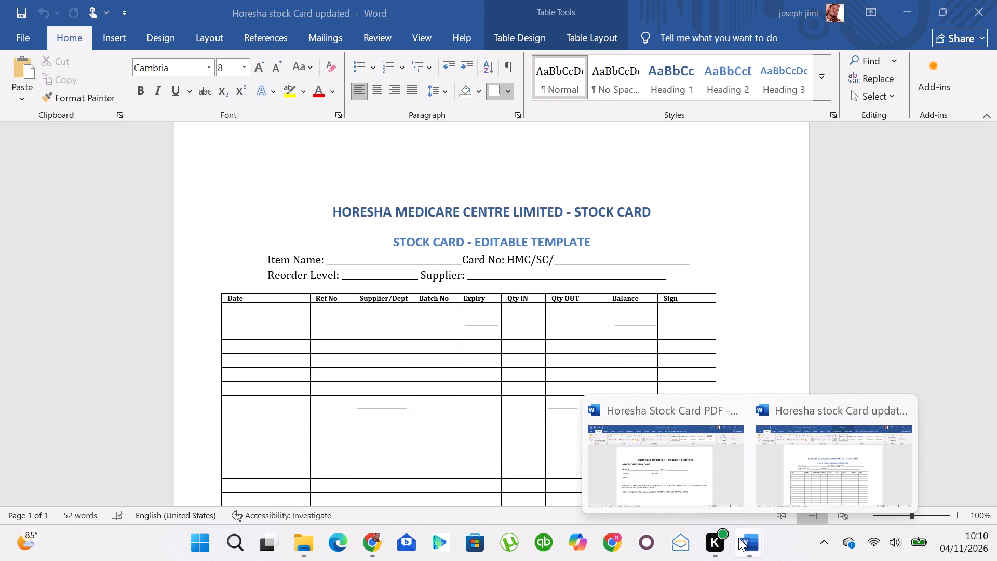
click(689, 481)
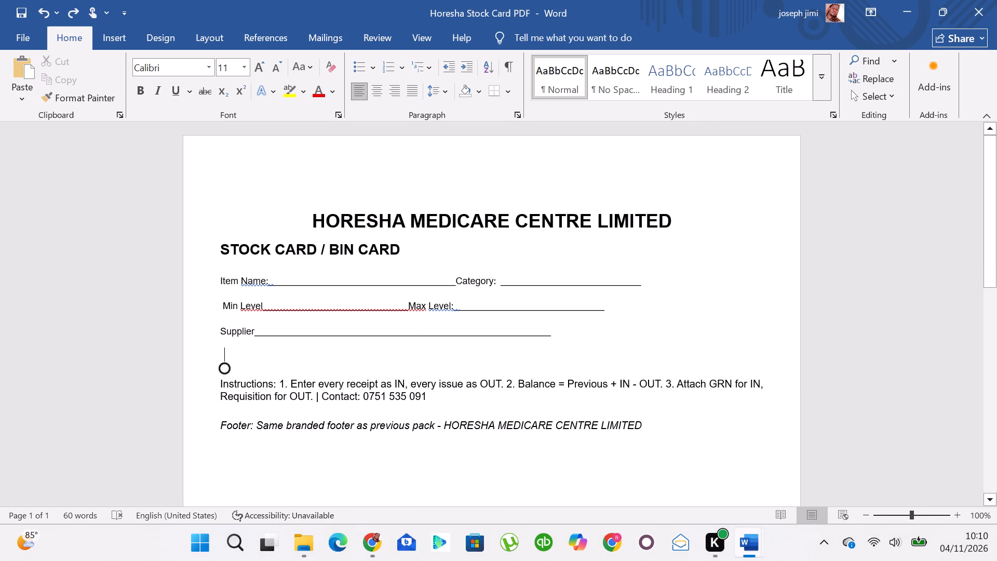
click(122, 44)
click(116, 64)
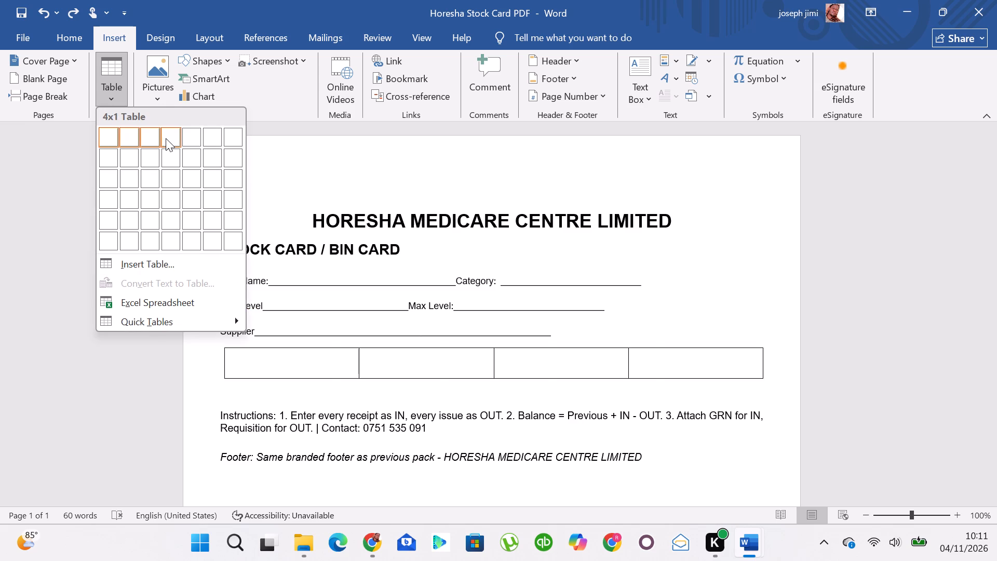
click(235, 137)
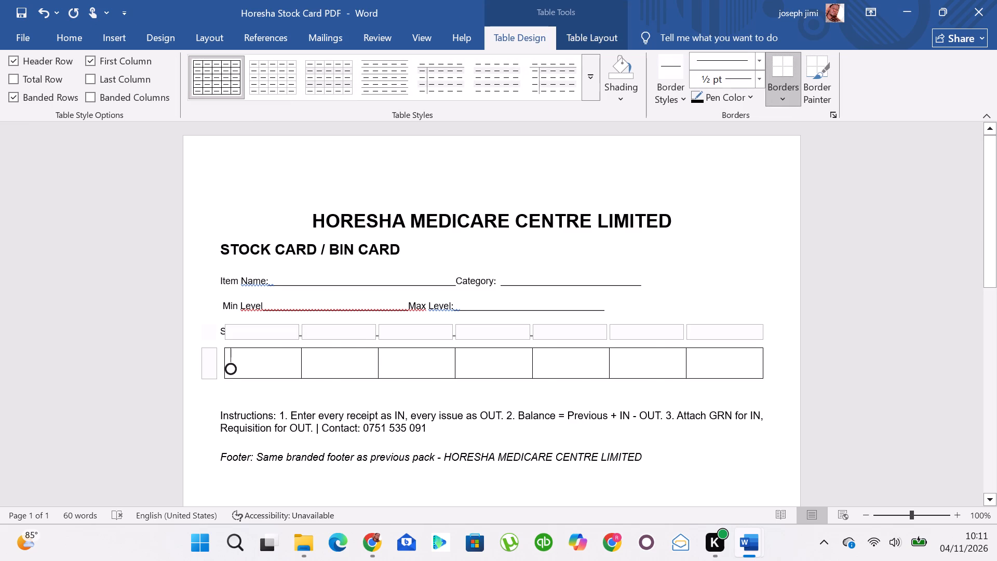
Enter DATE and SUPPLIER as the headings in the first two cells of the new table.
text(DATE)
click(346, 358)
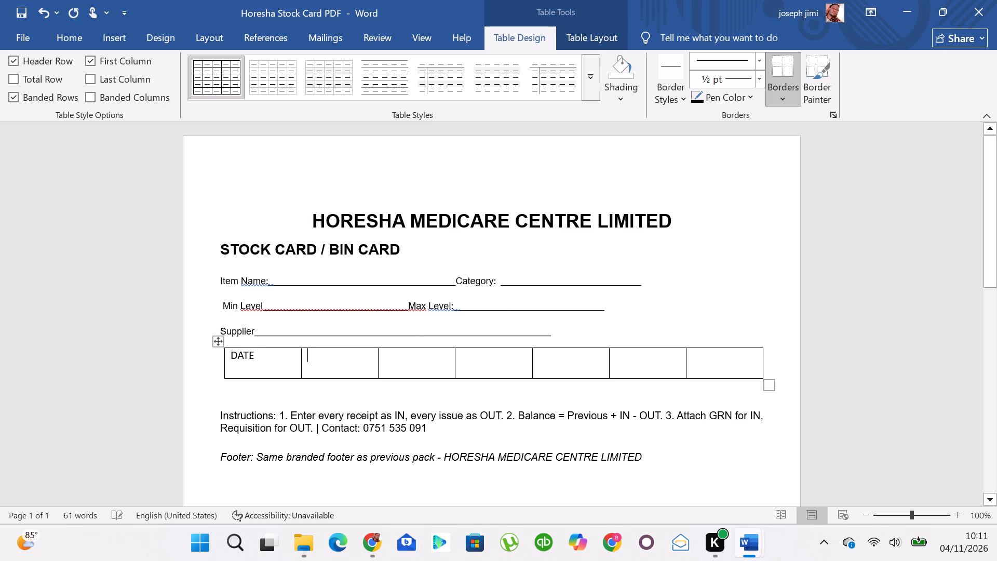
text(SUPPLIERS)
key(BackSpace)
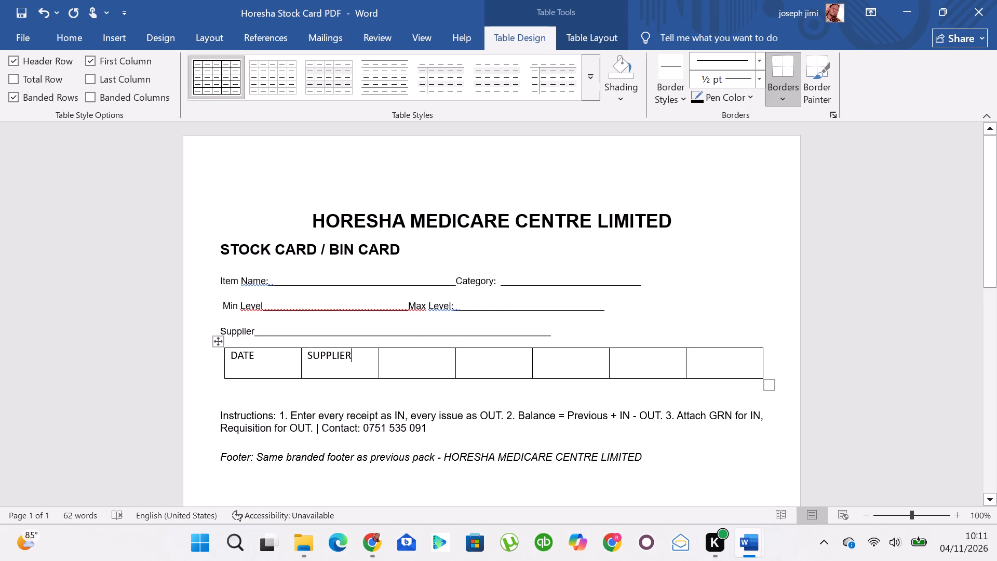
click(397, 367)
Replace the SUPPLIER heading in the second cell with LP0/GRN NO.
drag(366, 355, 365, 355)
drag(365, 355, 306, 354)
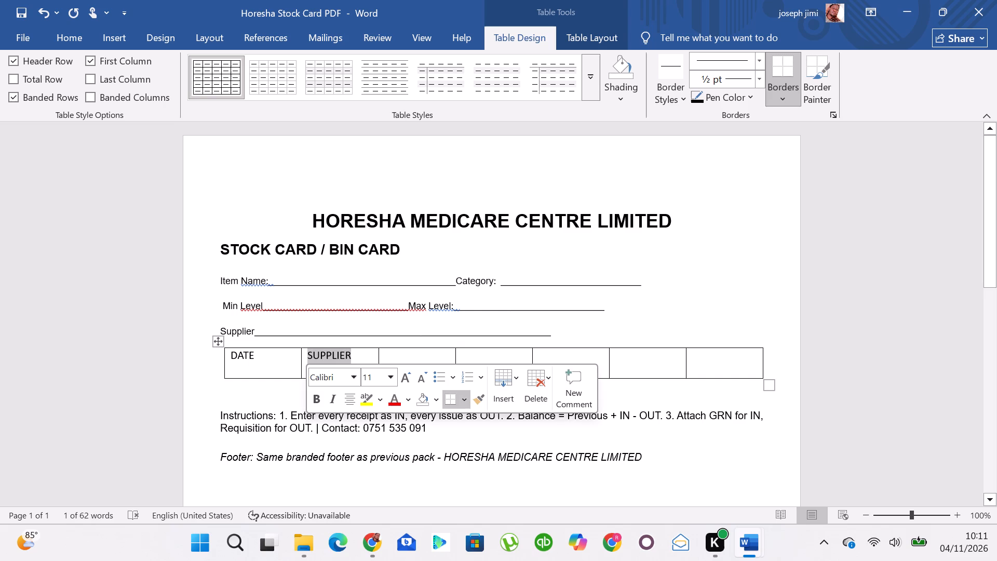
text(LP)
key(0)
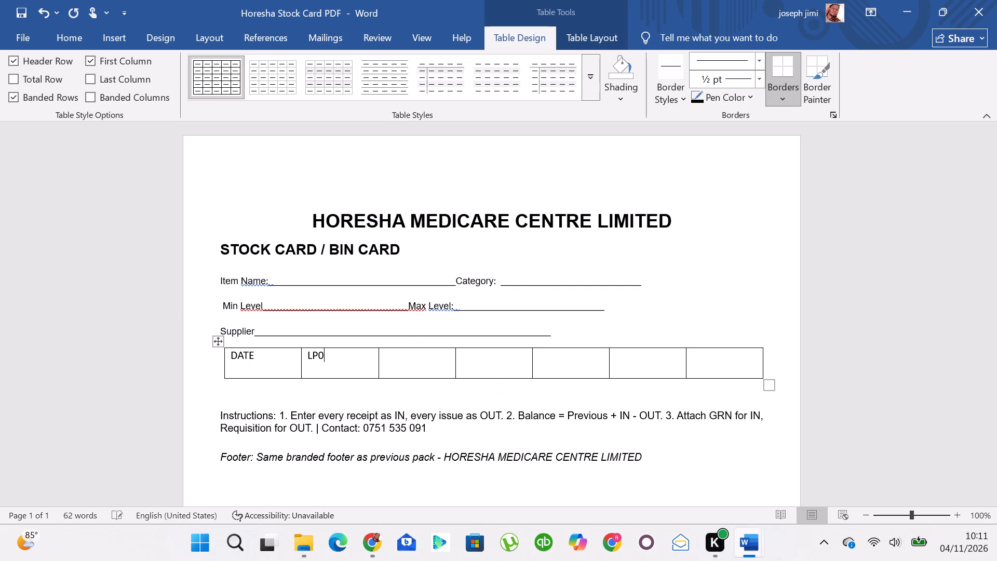
text(/GRN NO.)
click(413, 361)
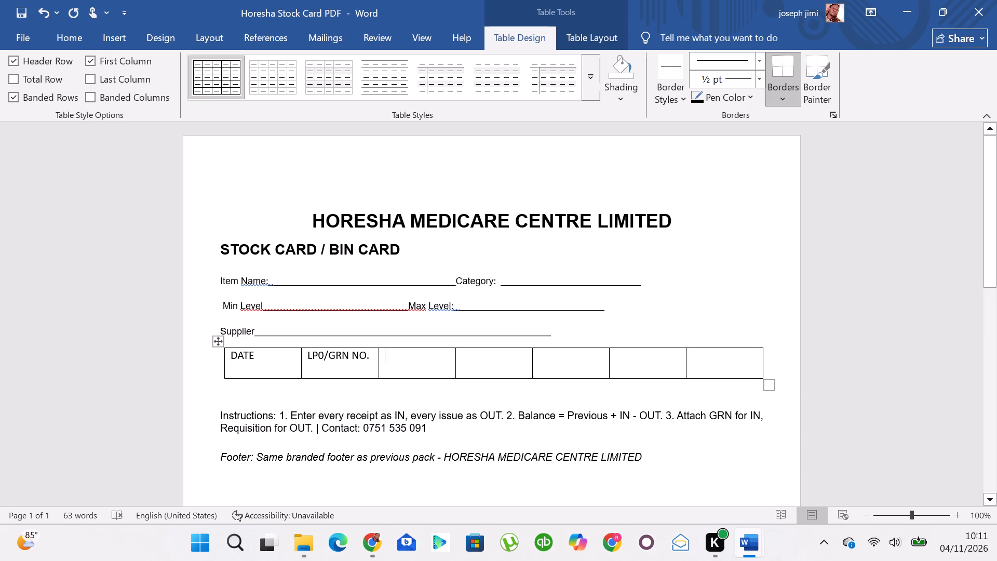
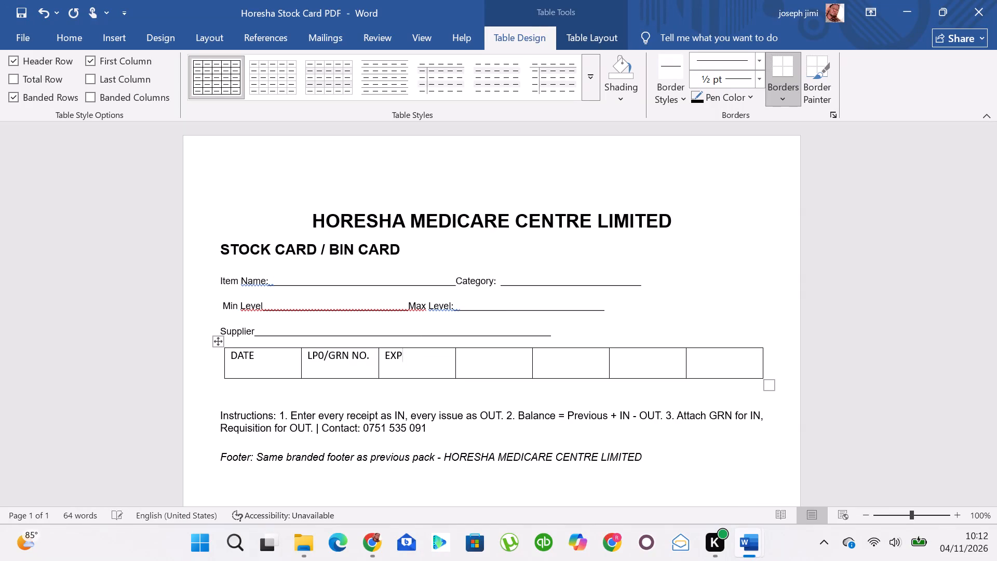
Complete the third heading as EXPIRY and enter QTY IN as the heading in the fourth cell of the table.
text(RY)
key(BackSpace)
key(BackSpace)
text(IRY)
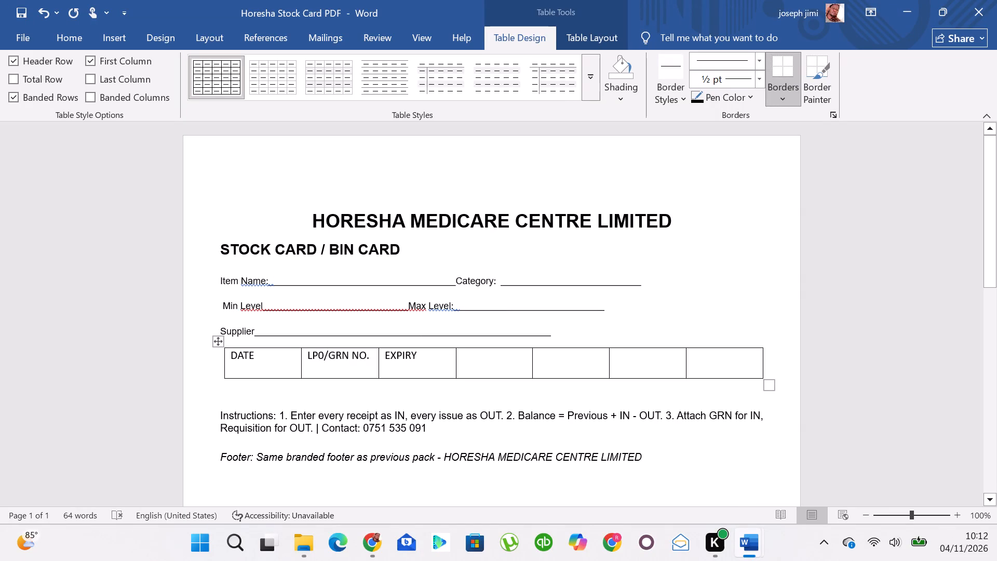
click(468, 359)
text(QTY)
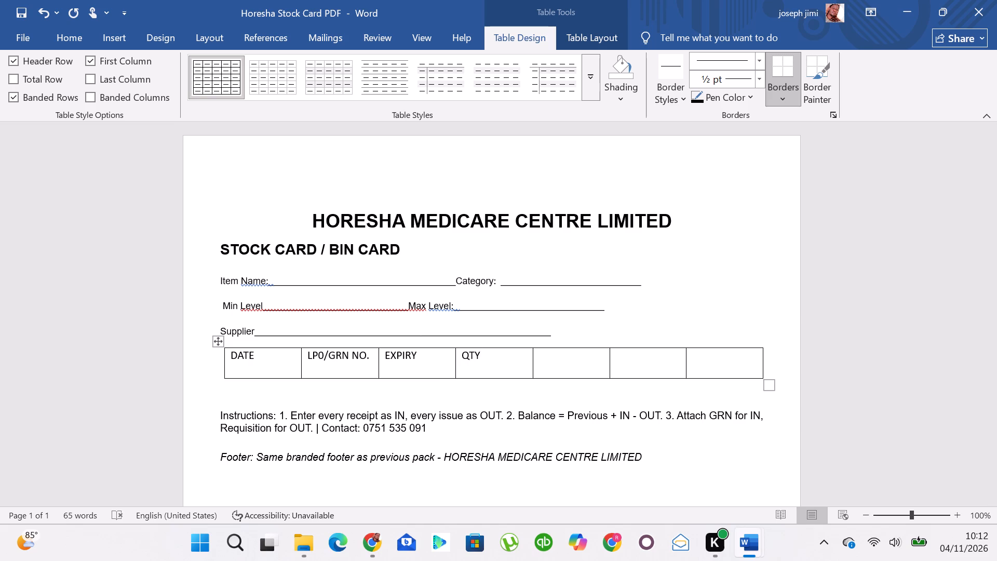
key(space)
text(IN)
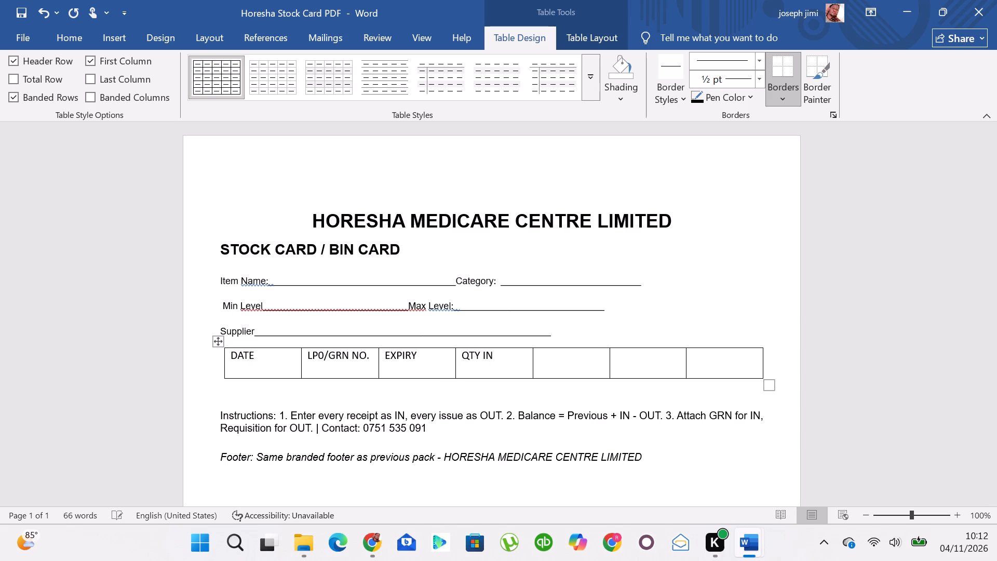
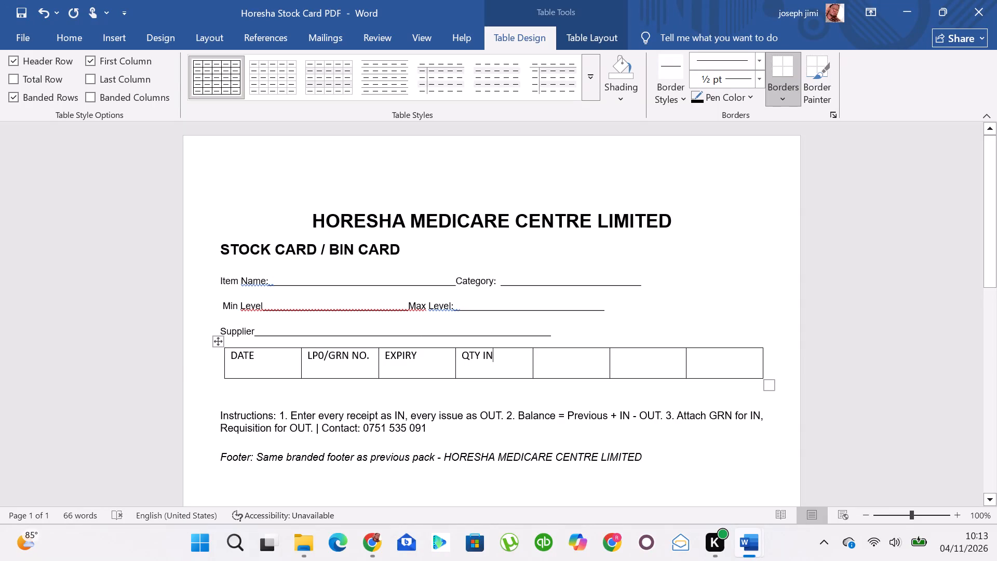
Enter QTY OUT, BALANCE and SIGNATURE as the headings in the last three cells of the table.
click(544, 360)
text(QTY OUT)
click(631, 362)
text(BALANCE)
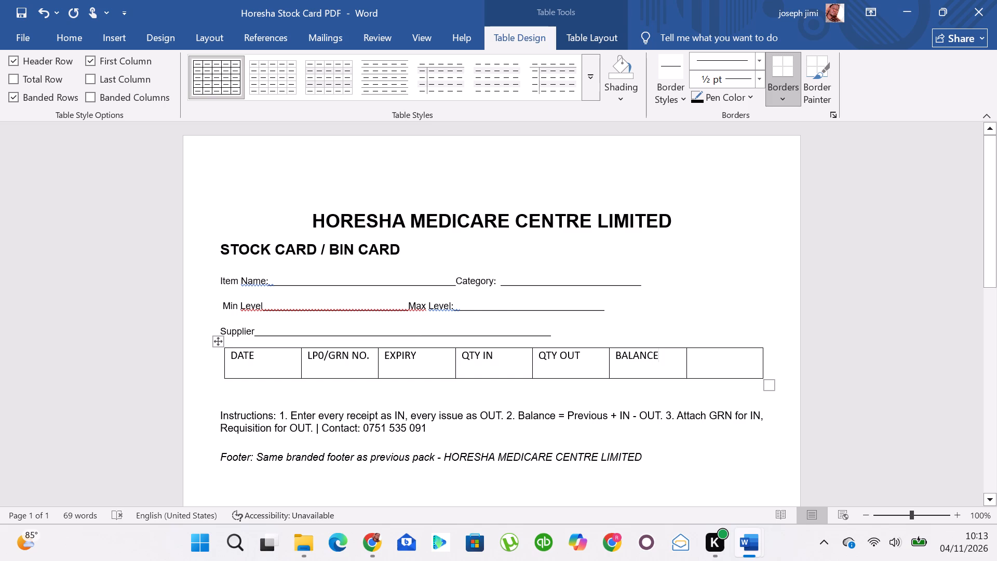
click(737, 366)
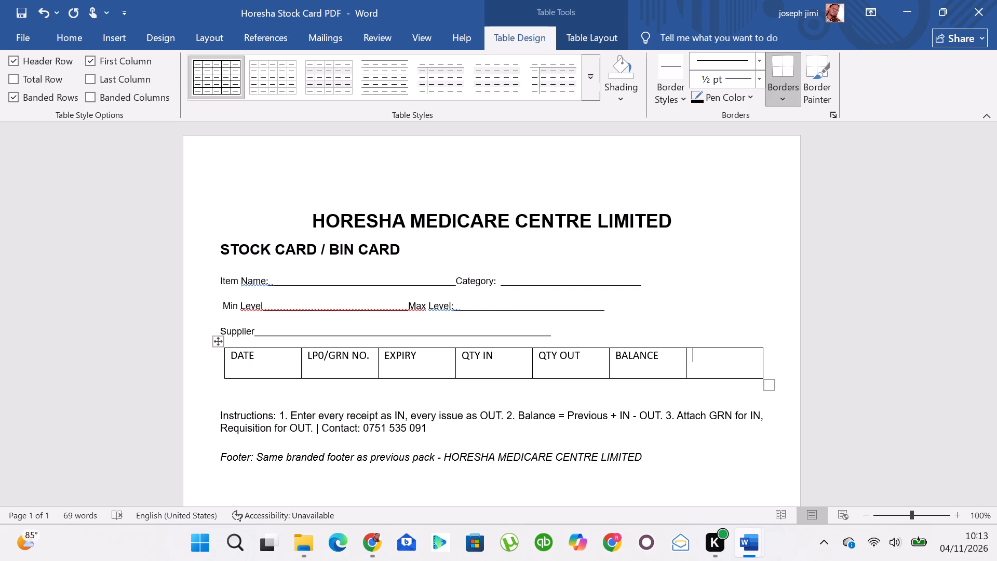
text(SIGNATURE)
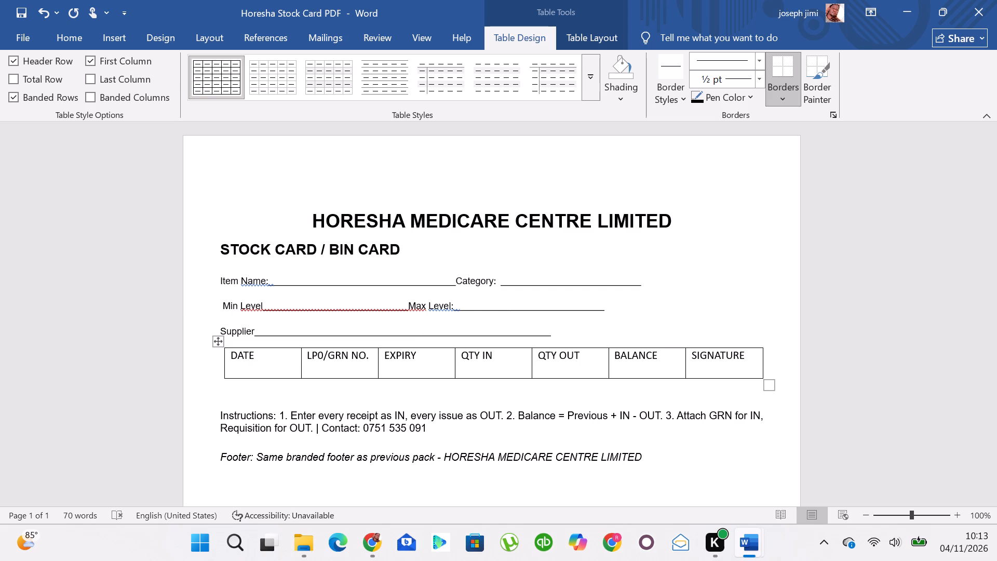
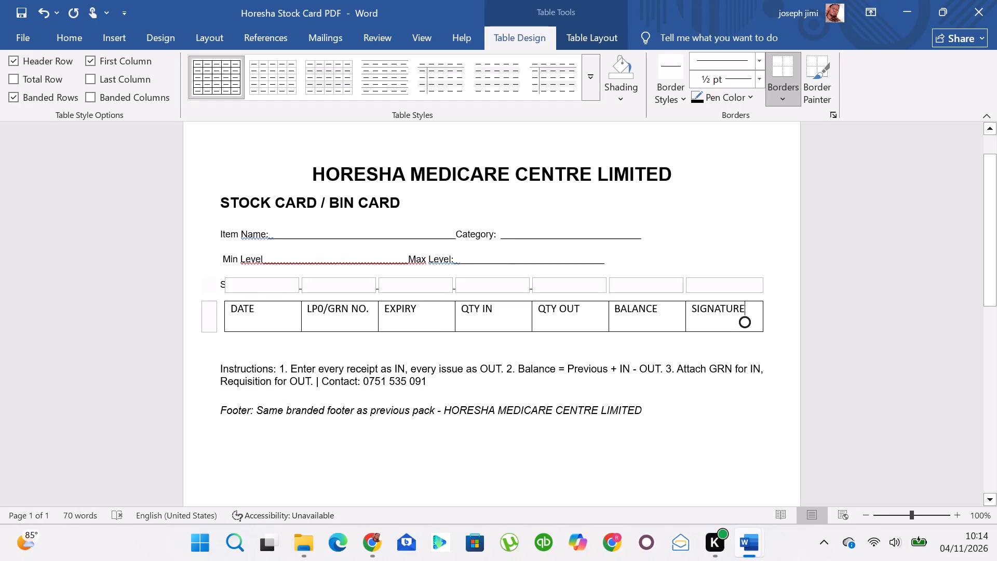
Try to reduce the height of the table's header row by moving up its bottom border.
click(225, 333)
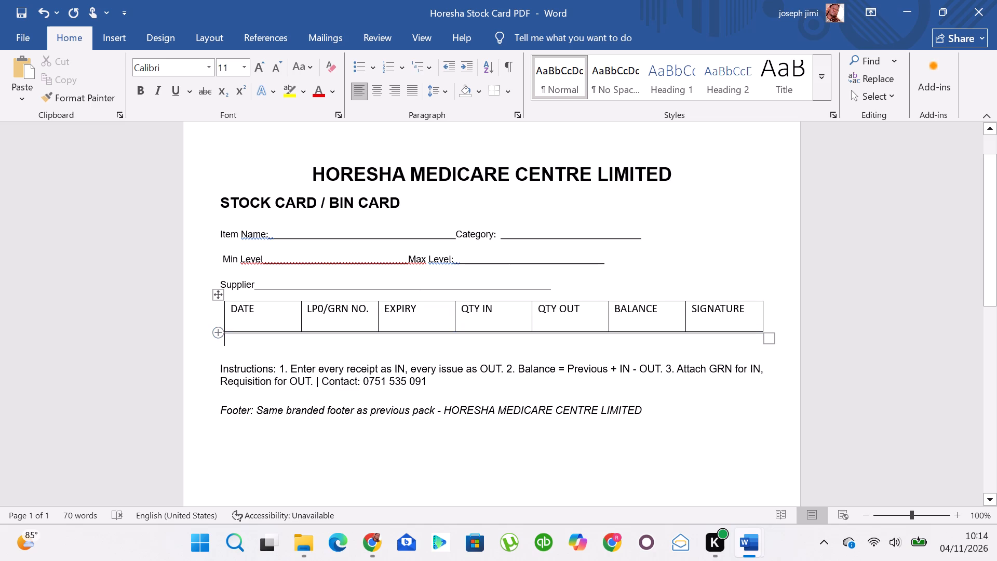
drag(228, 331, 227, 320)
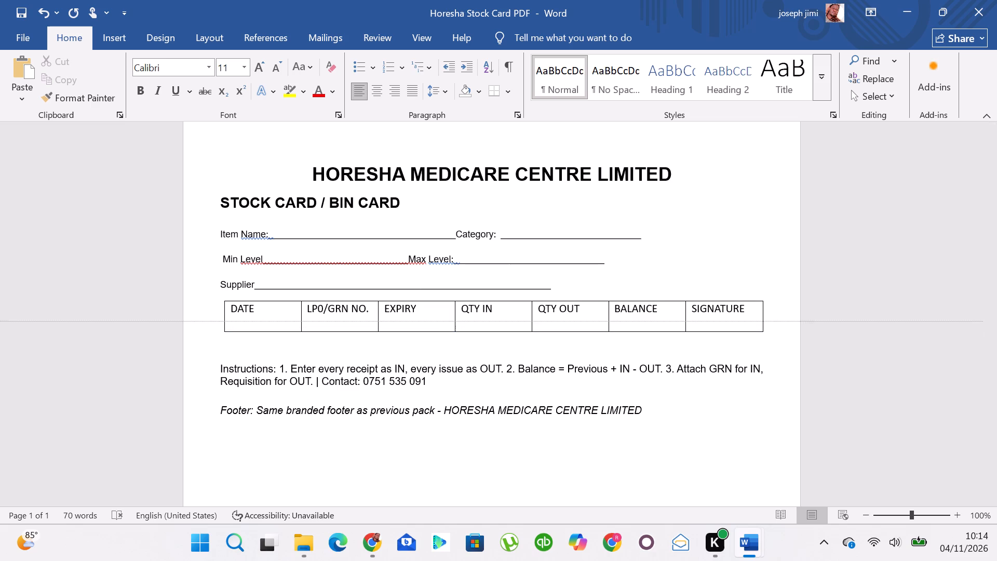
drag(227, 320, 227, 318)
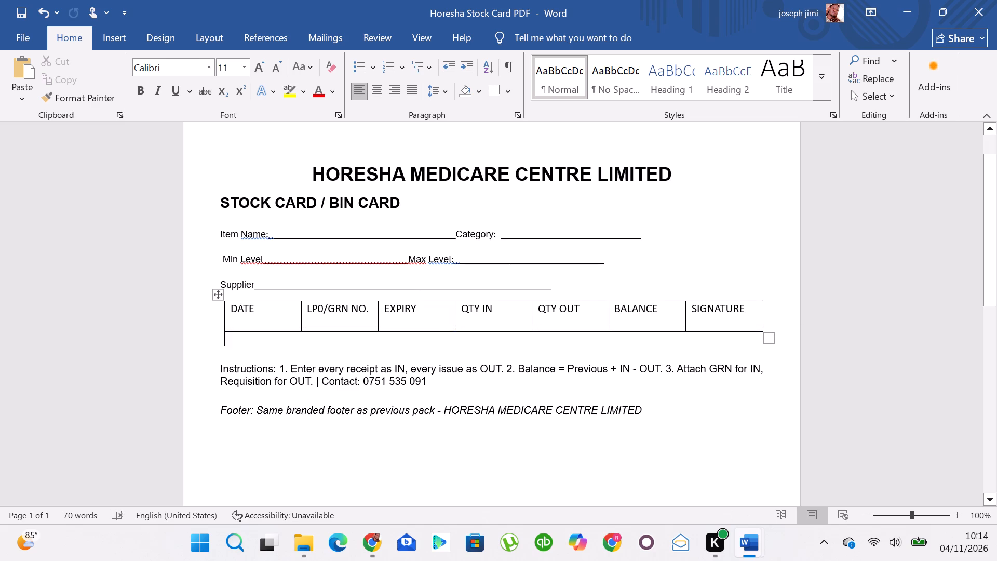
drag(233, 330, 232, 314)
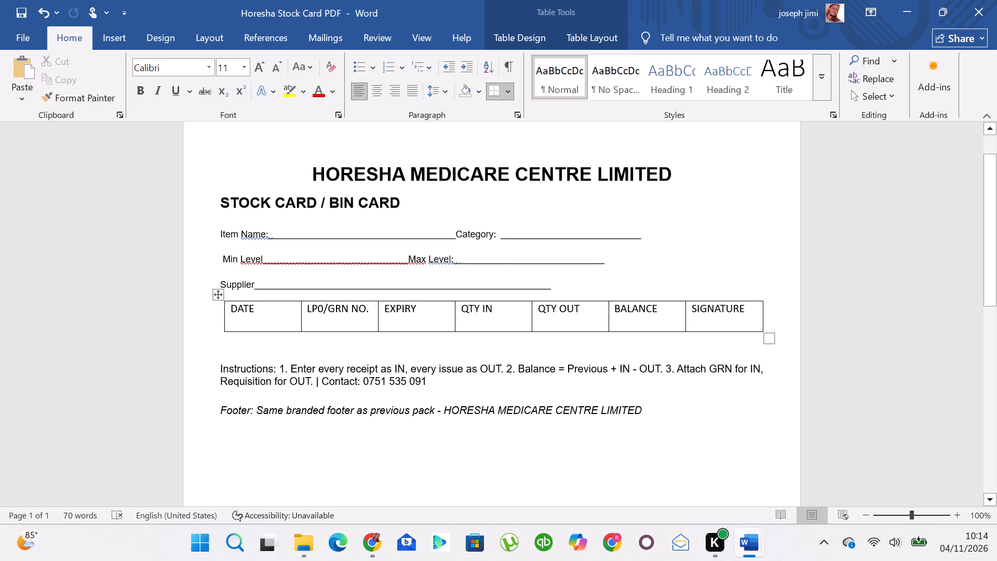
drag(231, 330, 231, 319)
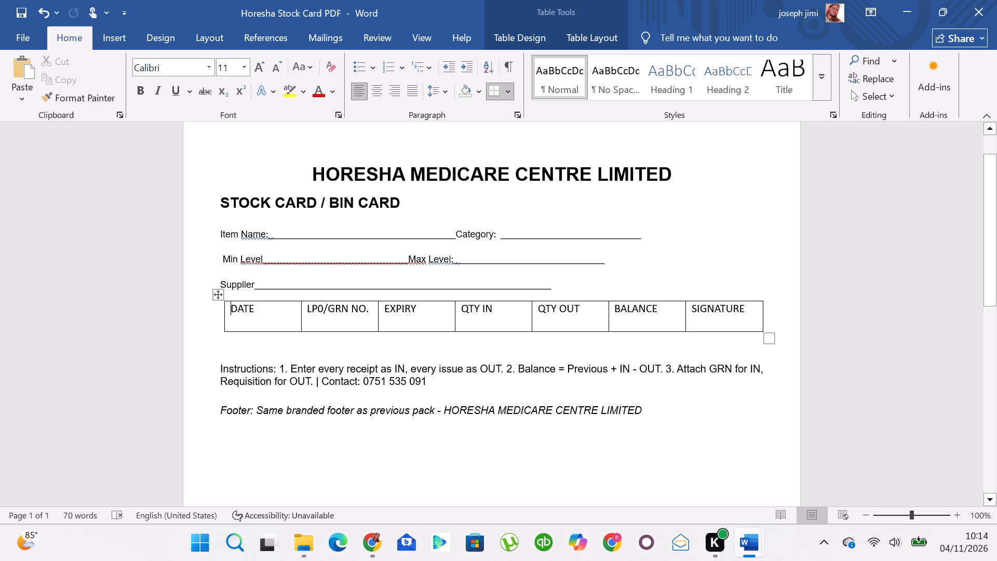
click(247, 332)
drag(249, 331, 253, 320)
Insert blank rows beneath the header row until the stock table runs onto a second page.
click(223, 330)
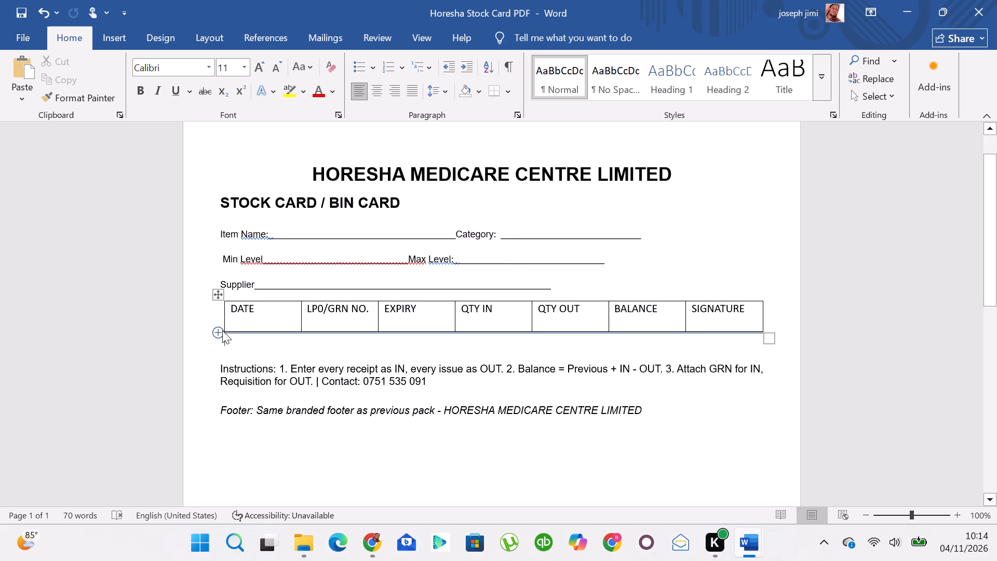
click(222, 330)
triple_click(222, 330)
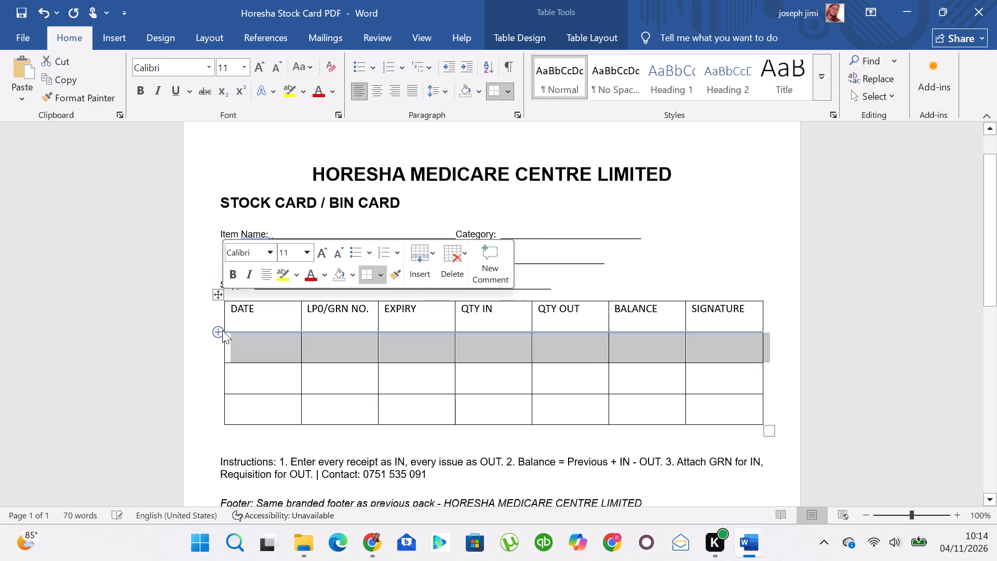
triple_click(222, 330)
double_click(222, 330)
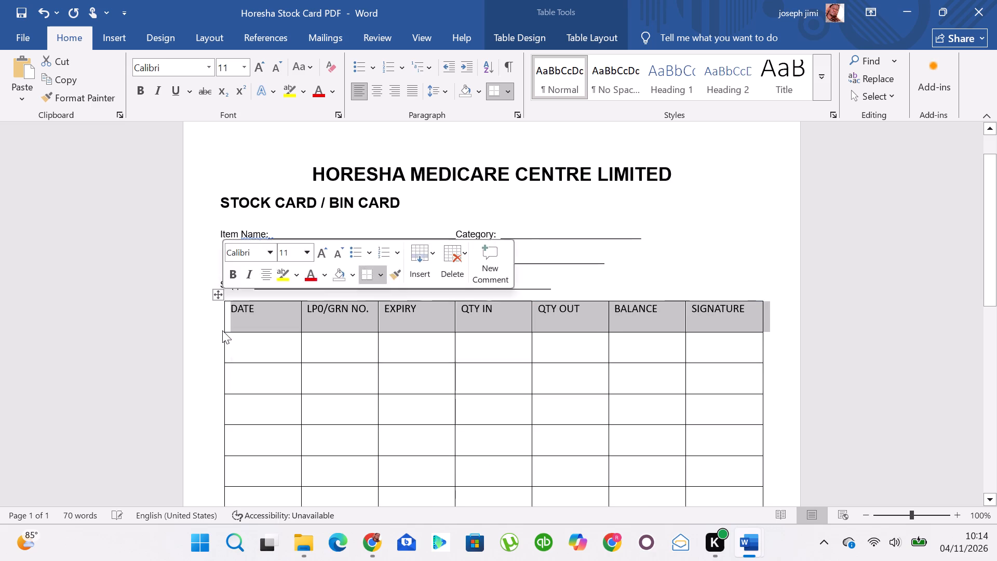
click(222, 330)
click(222, 330)
triple_click(222, 330)
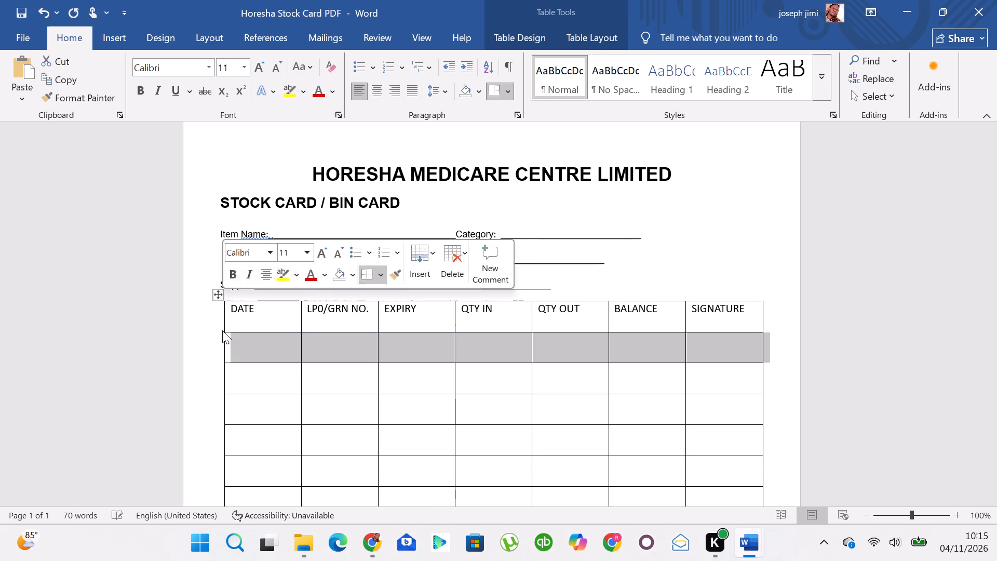
triple_click(222, 330)
triple_click(222, 330)
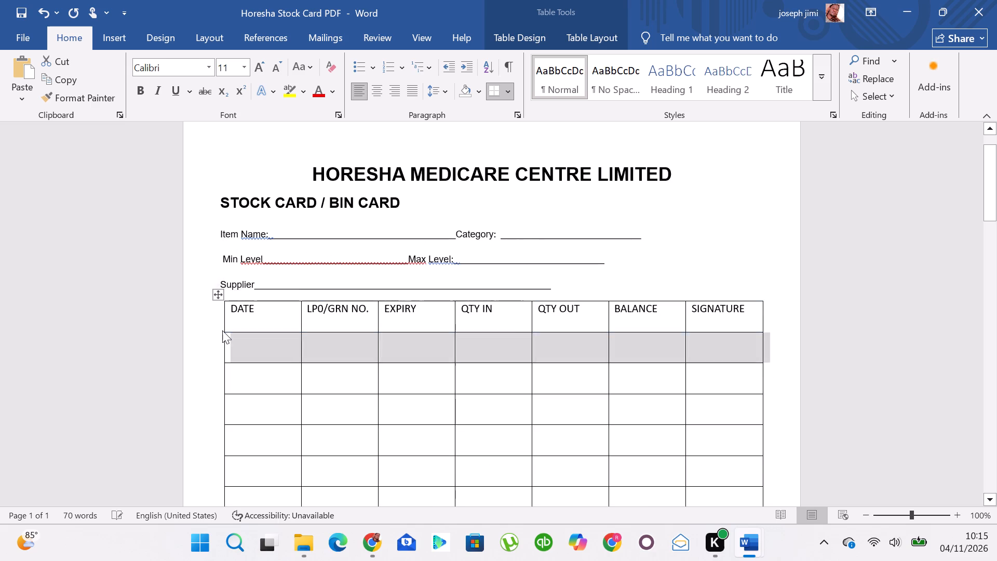
click(222, 330)
click(222, 330)
click(222, 330)
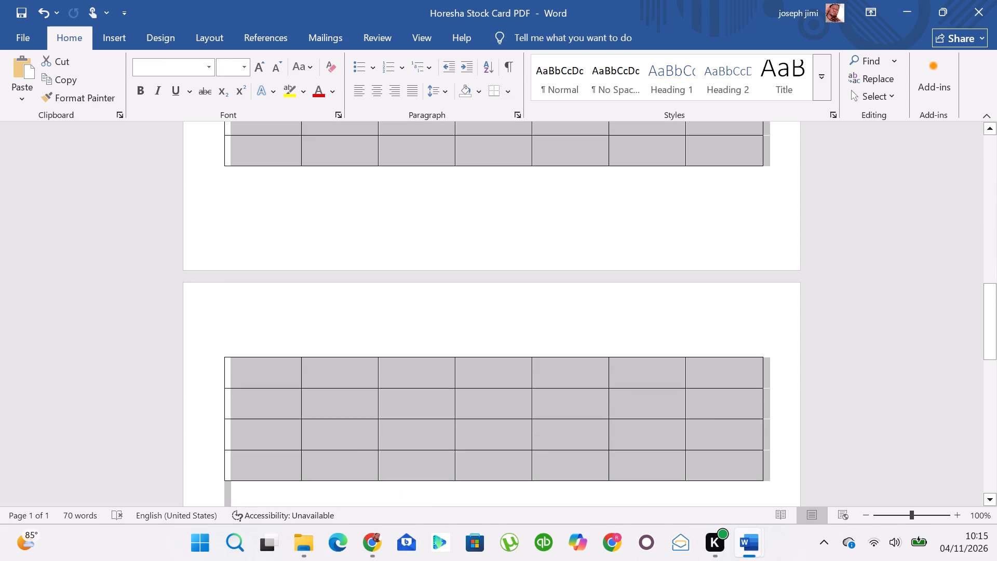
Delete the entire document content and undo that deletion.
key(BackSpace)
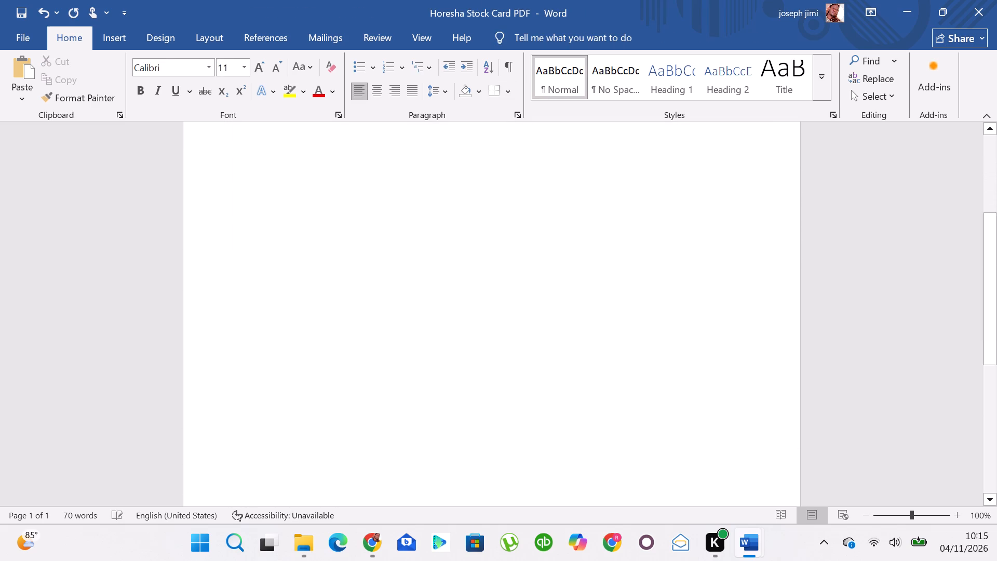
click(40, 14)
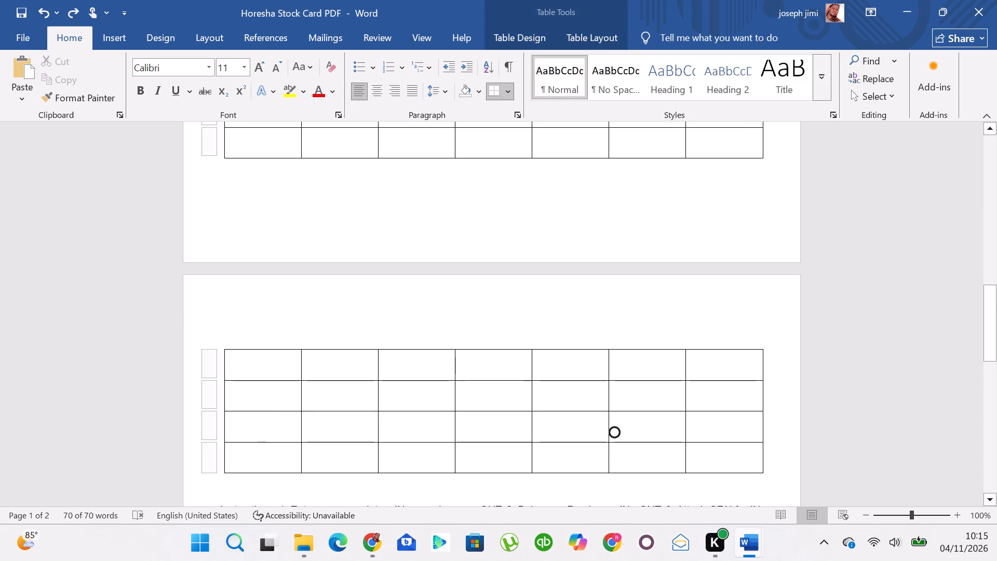
Delete the four blank table rows on the second page, using the Shift cells left option.
drag(232, 351, 565, 445)
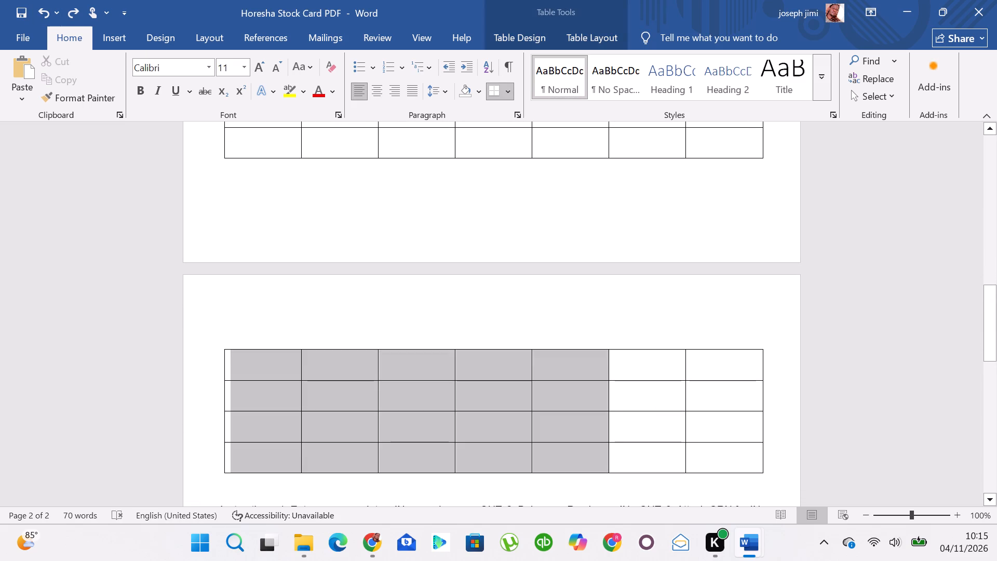
drag(565, 445, 721, 449)
key(BackSpace)
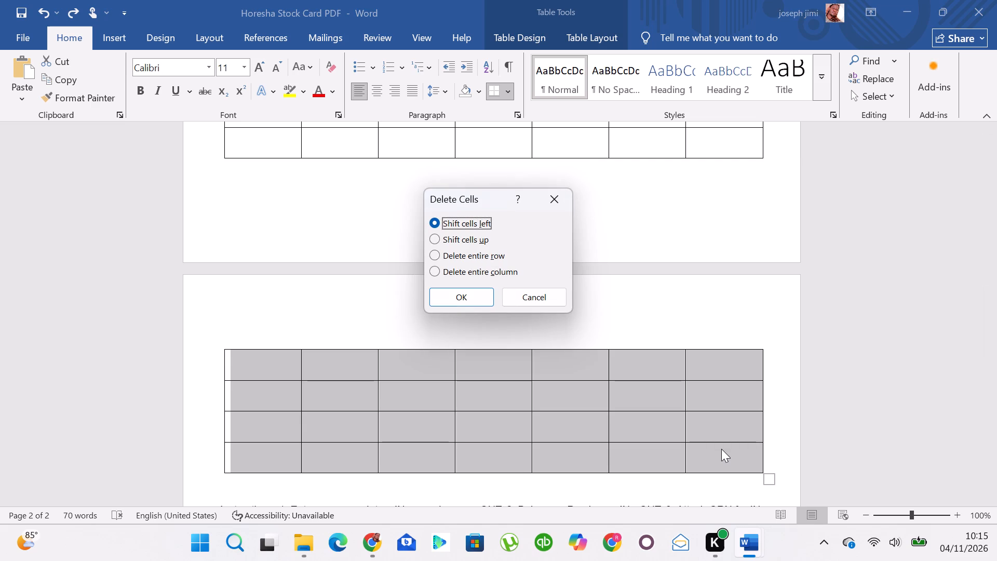
click(449, 294)
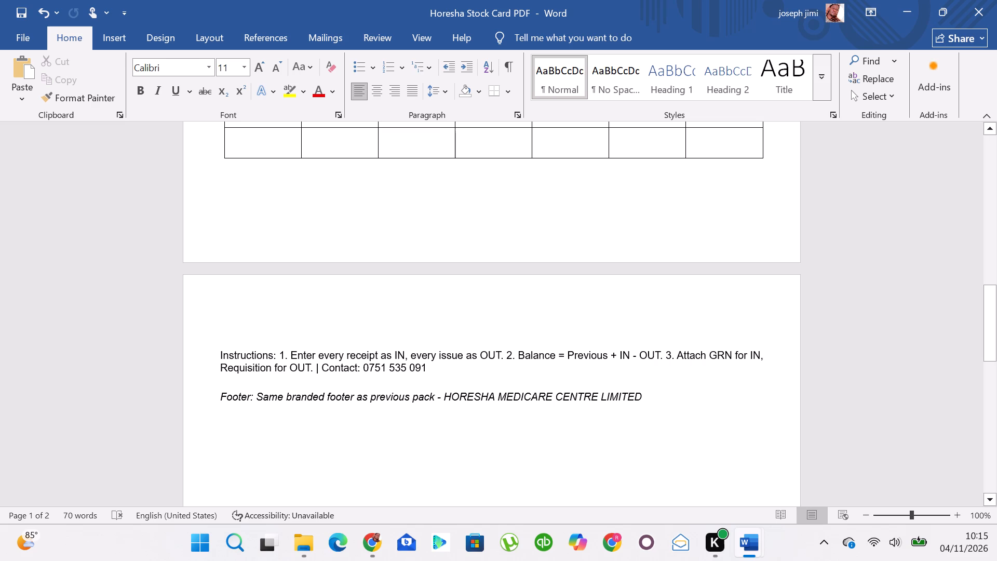
Remove the contact label and phone number from the end of the Instructions paragraph.
click(433, 368)
key(BackSpace)
key(BackSpace)
key(BackSpace)
key(BackSpace)
key(BackSpace)
key(BackSpace)
key(BackSpace)
key(BackSpace)
key(BackSpace)
key(BackSpace)
key(BackSpace)
key(BackSpace)
key(BackSpace)
key(BackSpace)
key(BackSpace)
key(BackSpace)
key(BackSpace)
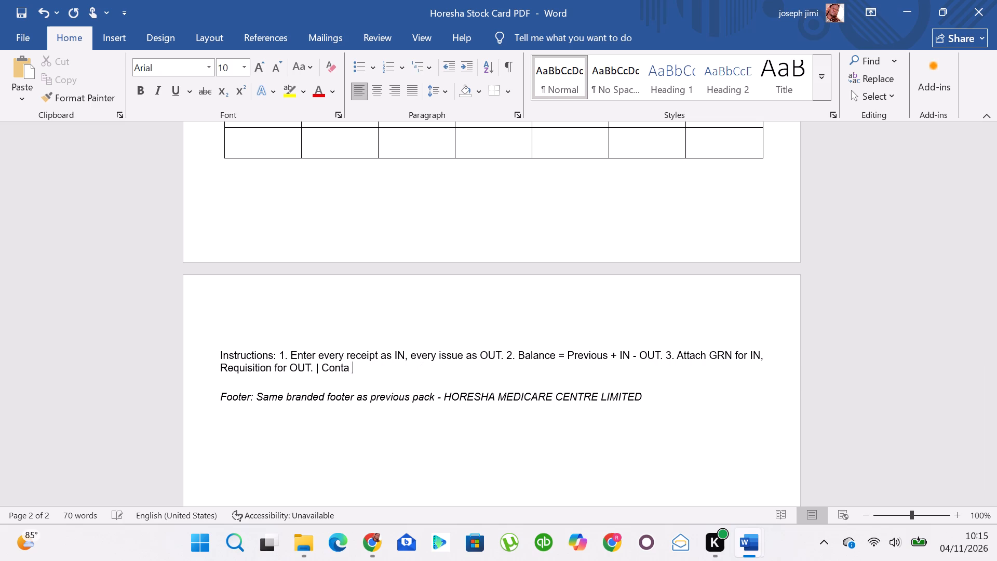
key(BackSpace)
key(BackSpace)
key(BackSpace)
key(BackSpace)
key(BackSpace)
key(BackSpace)
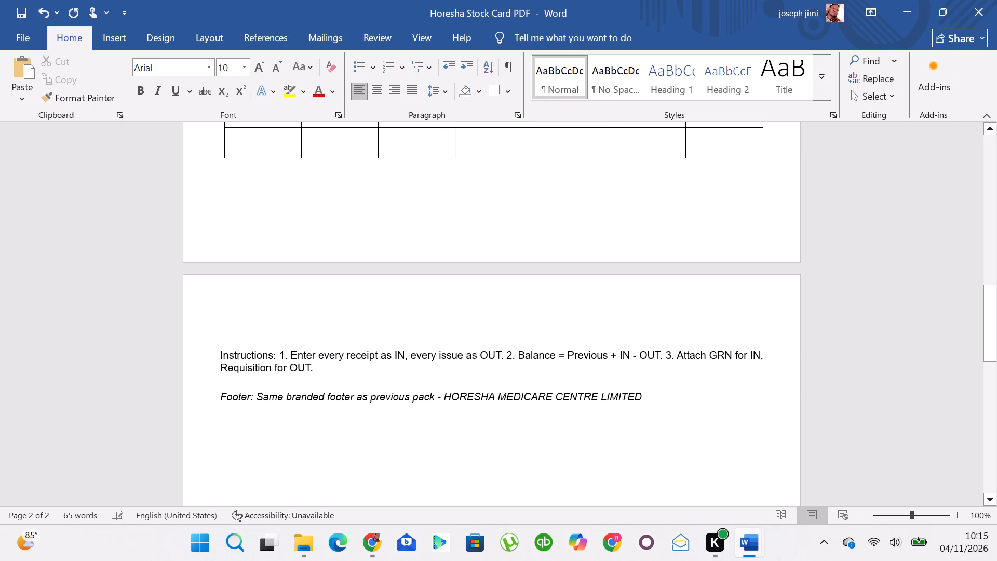
Remove "Footer: Same branded footer as previous pack -" and keep HORESHA MEDICARE CENTRE LIMITED on its own line below the instructions.
click(443, 397)
key(BackSpace)
key(BackSpace)
key(BackSpace)
key(BackSpace)
key(BackSpace)
key(BackSpace)
key(BackSpace)
key(BackSpace)
key(BackSpace)
key(BackSpace)
key(BackSpace)
key(BackSpace)
key(BackSpace)
key(BackSpace)
key(BackSpace)
key(BackSpace)
key(BackSpace)
key(BackSpace)
key(BackSpace)
key(BackSpace)
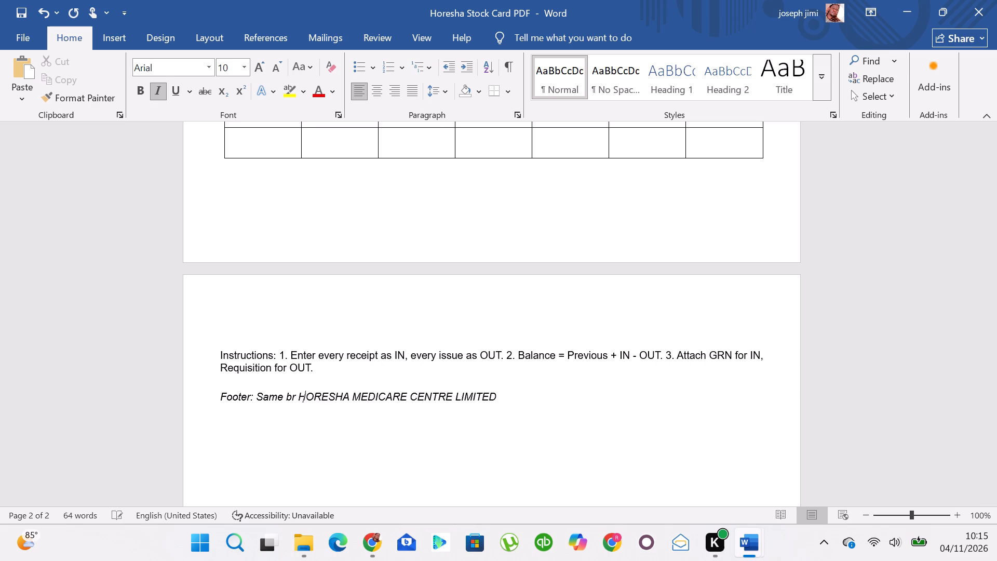
key(BackSpace)
key(BackSpace)
key(BackSpace)
key(BackSpace)
key(BackSpace)
key(BackSpace)
key(BackSpace)
key(BackSpace)
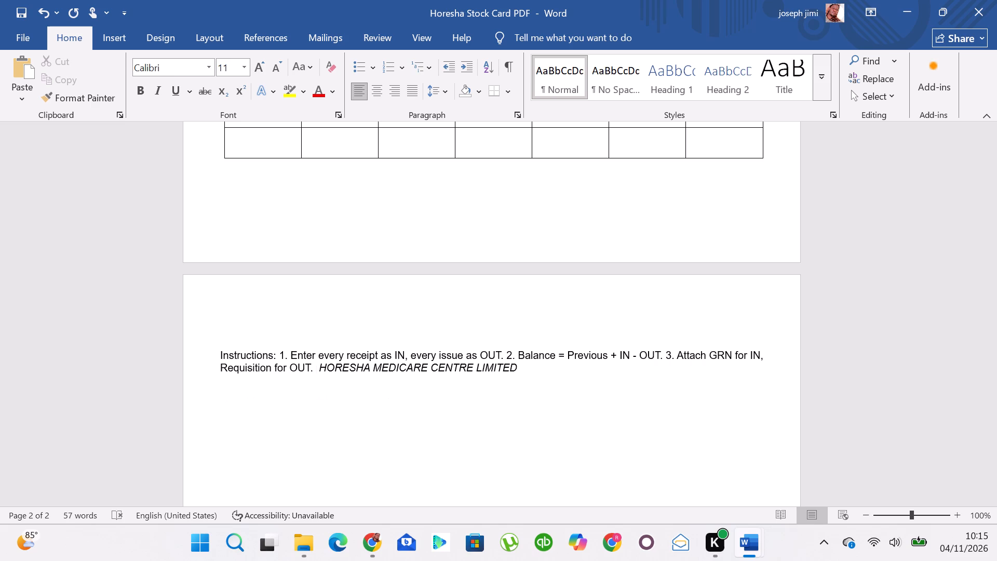
key(Return)
Delete the last three blank rows of the stock table on the first page.
click(258, 328)
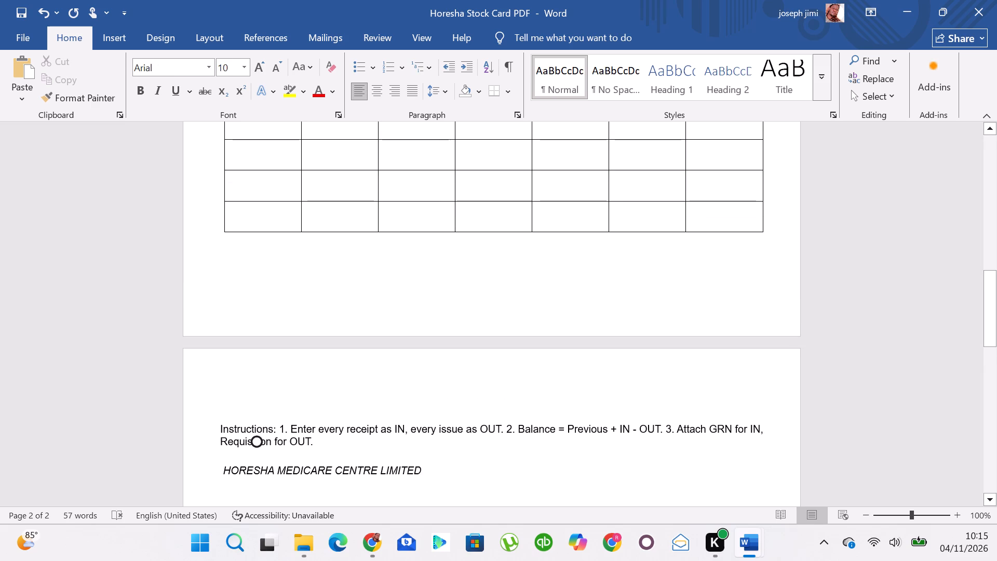
drag(221, 150, 387, 224)
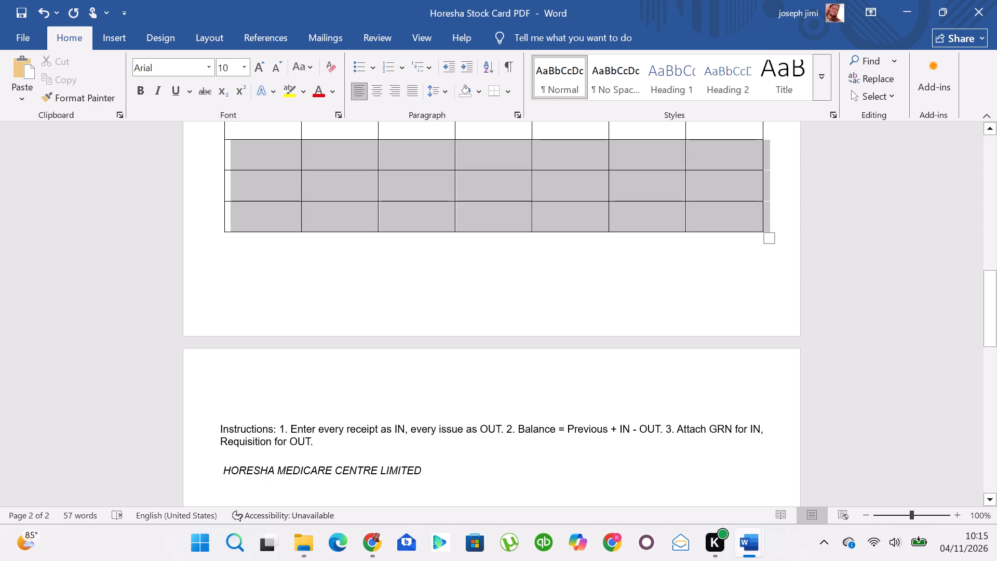
drag(387, 224, 387, 225)
key(BackSpace)
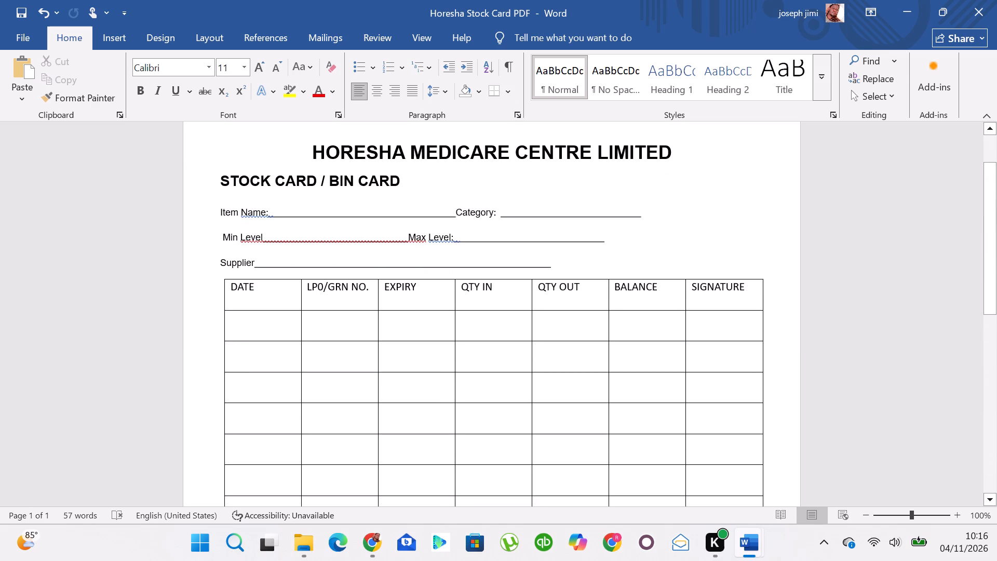
Centre the Item Name/Category, Min Level/Max Level and Supplier lines above the table.
drag(215, 209, 405, 236)
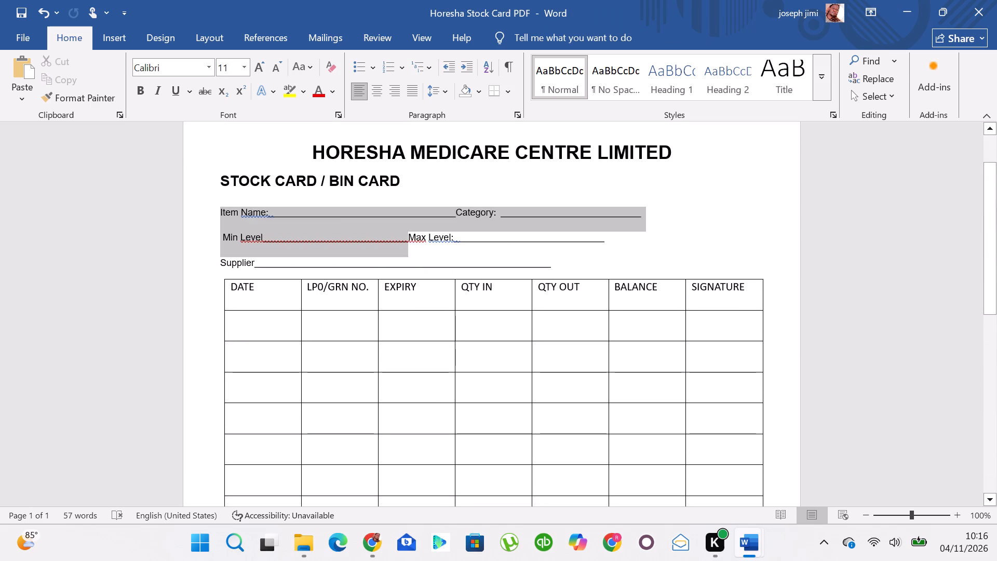
drag(405, 236, 575, 258)
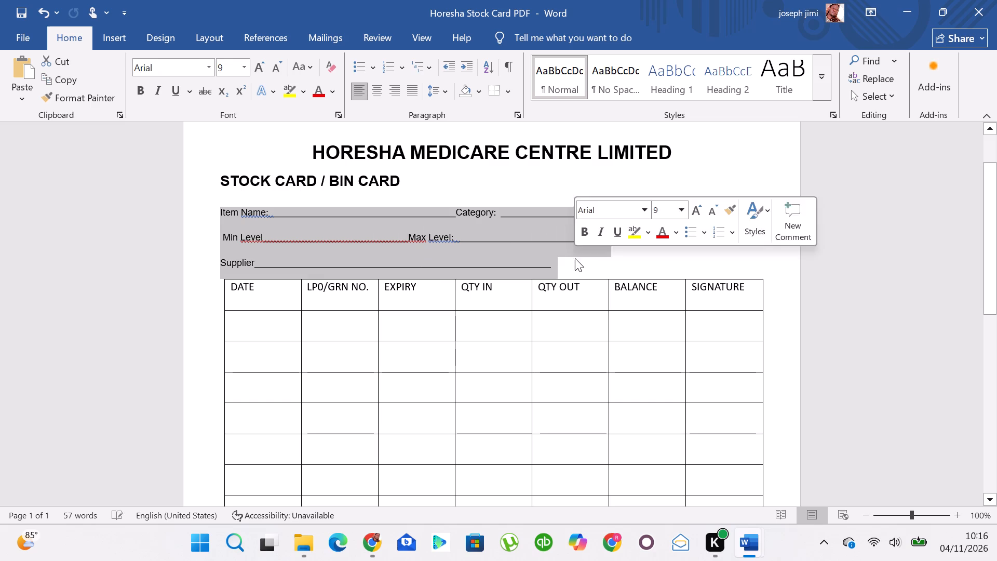
click(382, 99)
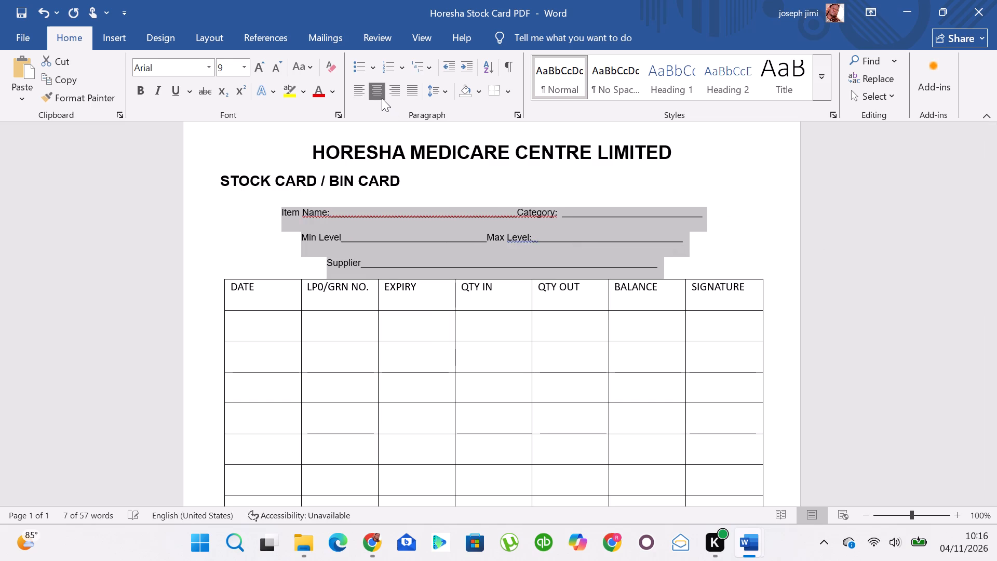
click(707, 251)
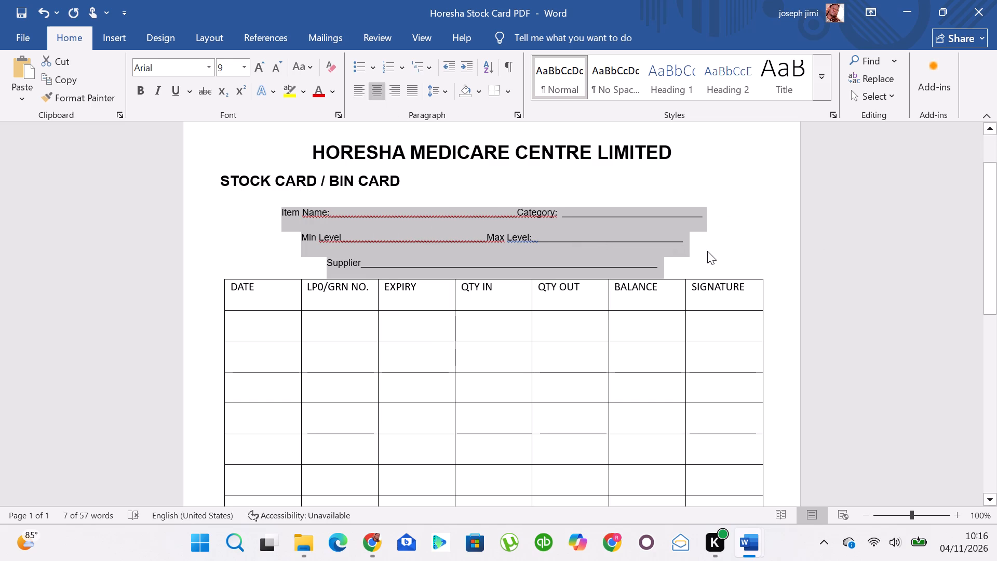
Centre the STOCK CARD / BIN CARD heading under the company title.
drag(406, 176, 249, 172)
click(373, 95)
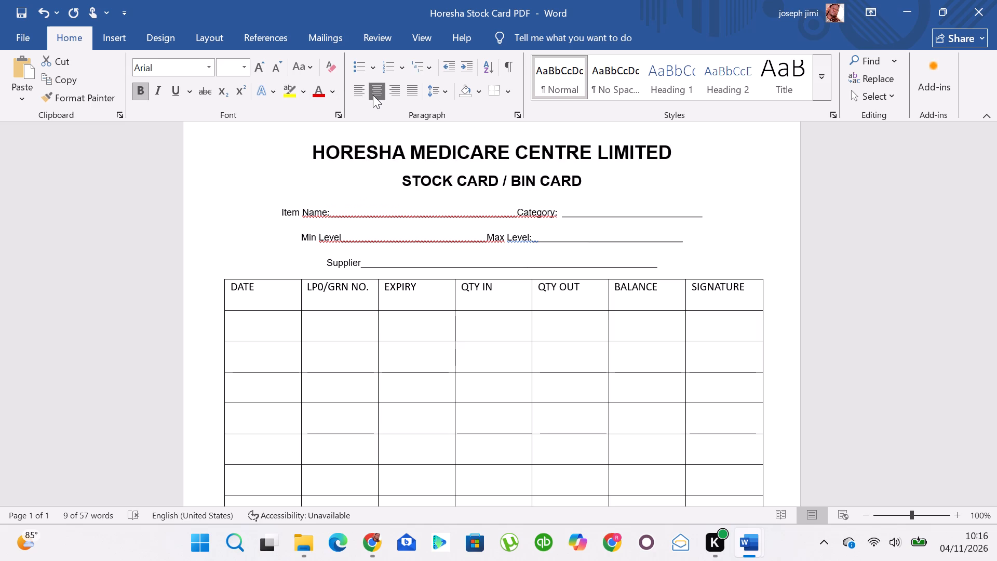
click(733, 229)
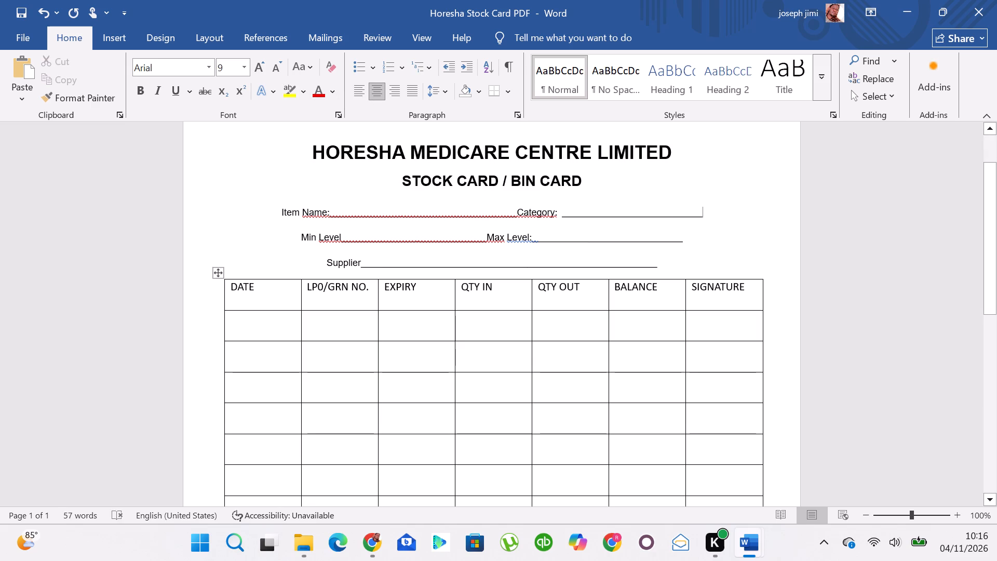
Make the headings in the table's first row bold, from DATE to SIGNATURE.
drag(228, 293, 727, 300)
click(710, 352)
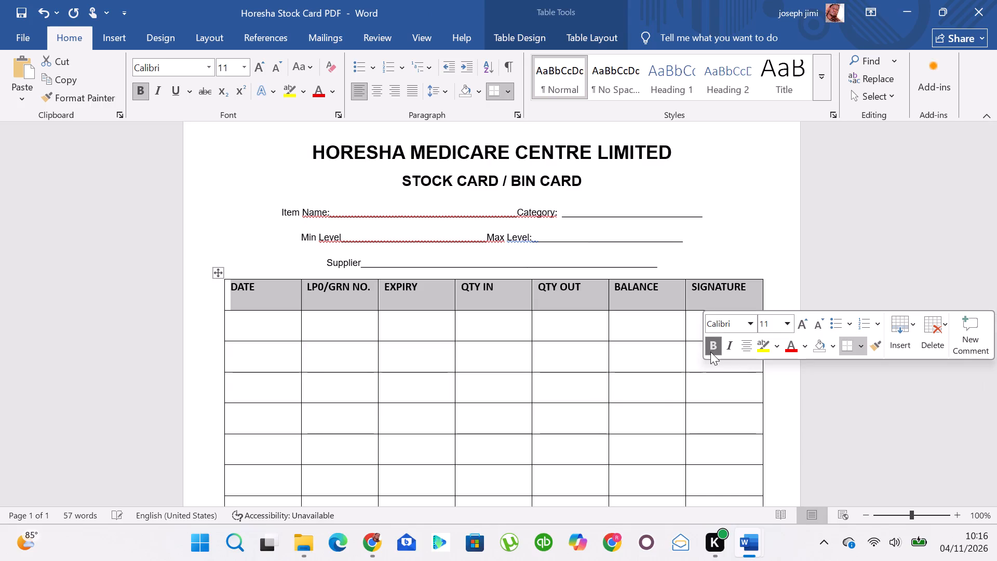
click(780, 258)
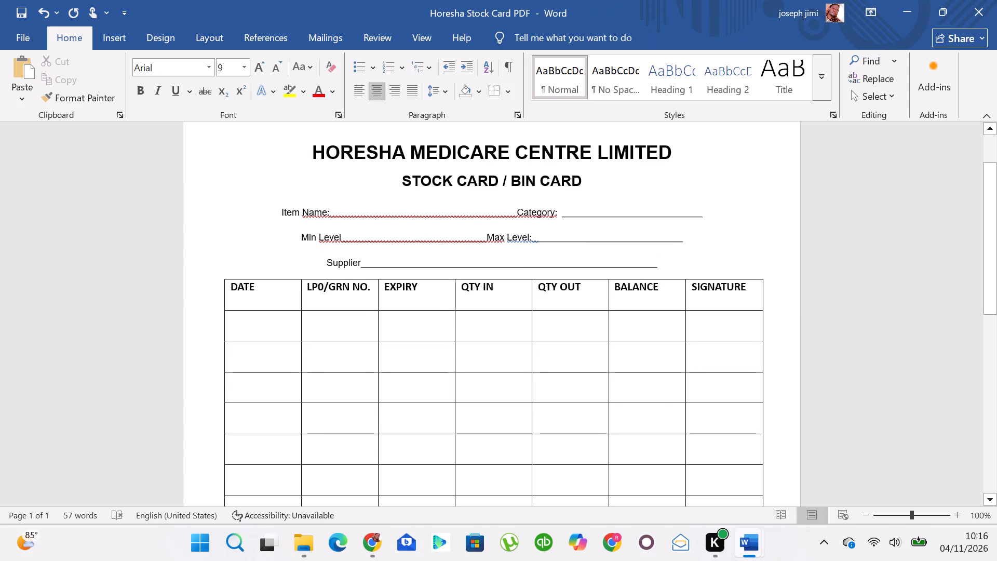
Begin saving a copy of the stock card as a Word document, with the file name Horesha Stock Card Store.
click(25, 42)
click(48, 249)
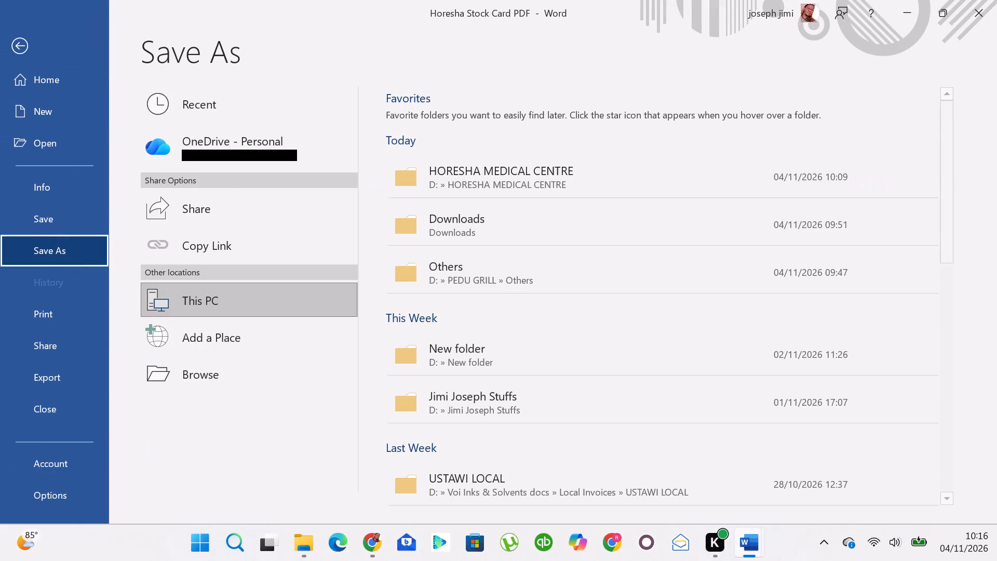
click(164, 377)
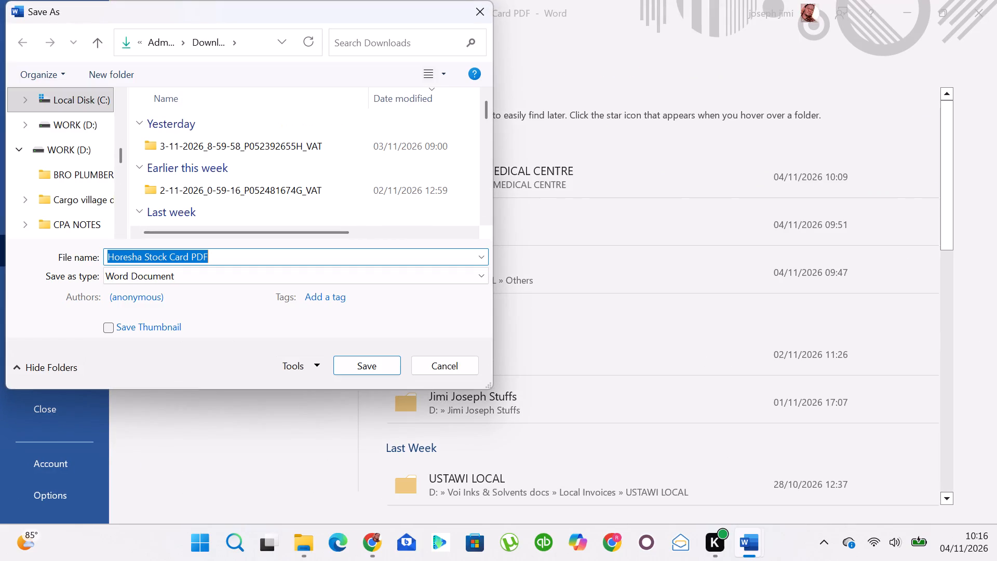
click(218, 261)
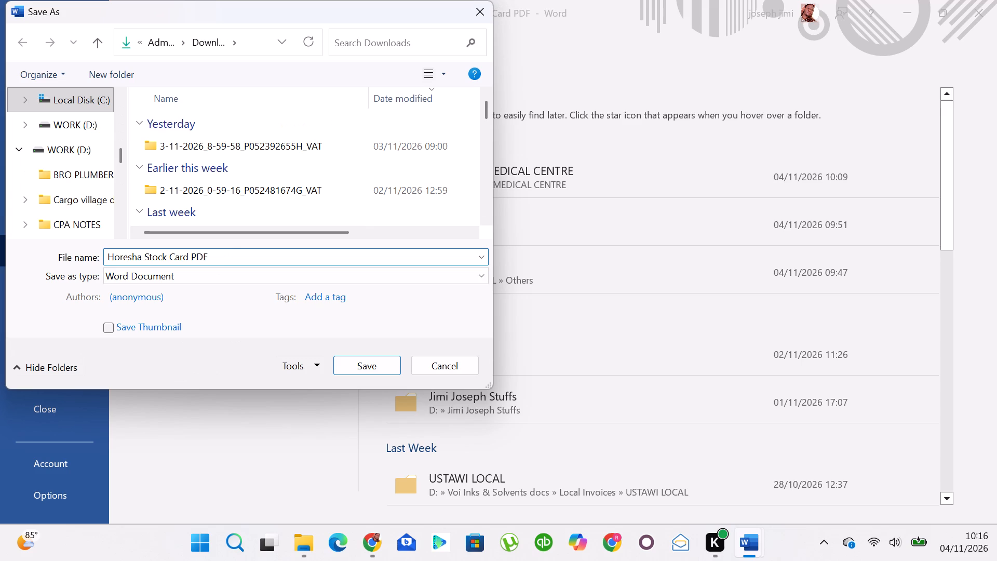
key(BackSpace)
key(BackSpace)
key(BackSpace)
key(BackSpace)
key(space)
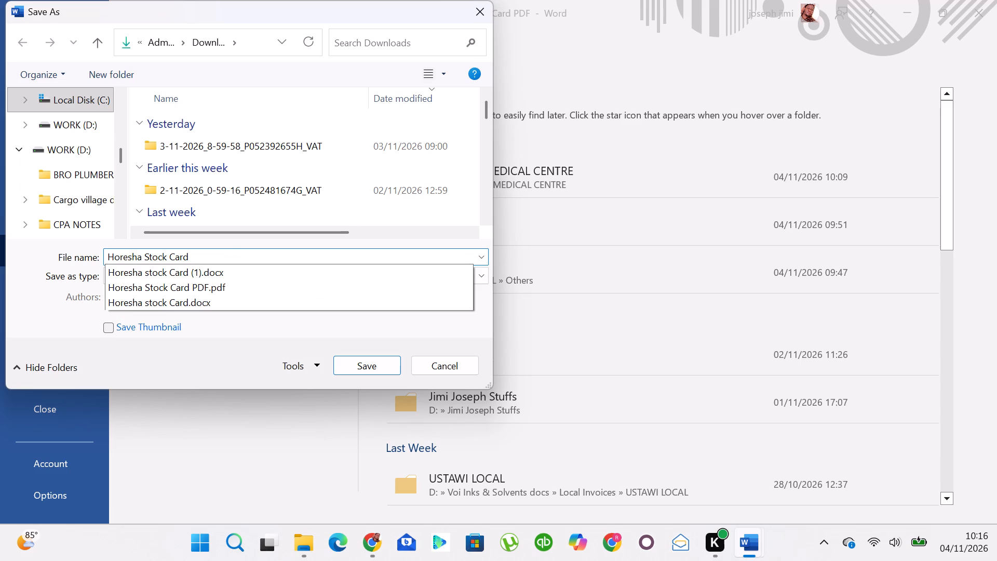
text(s)
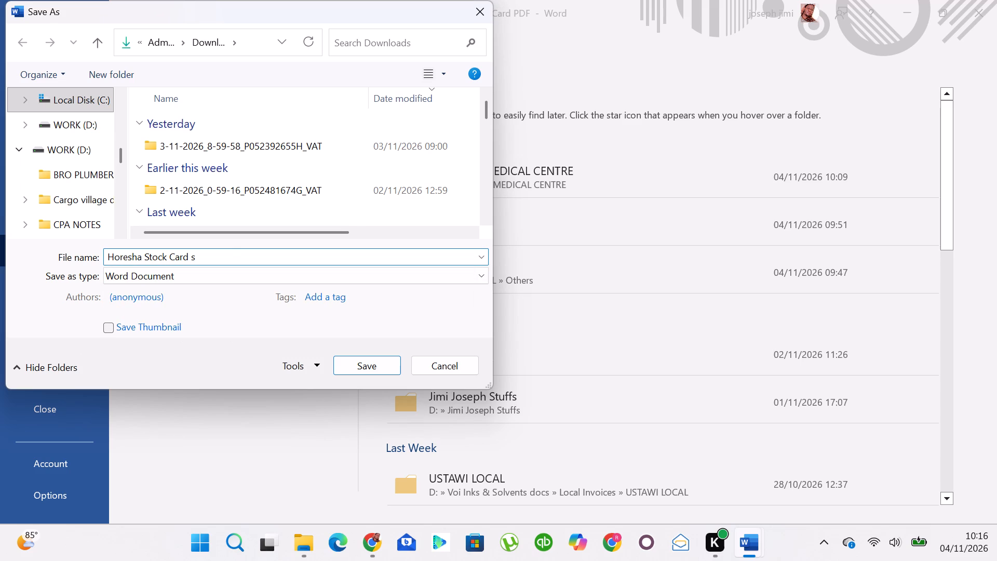
key(BackSpace)
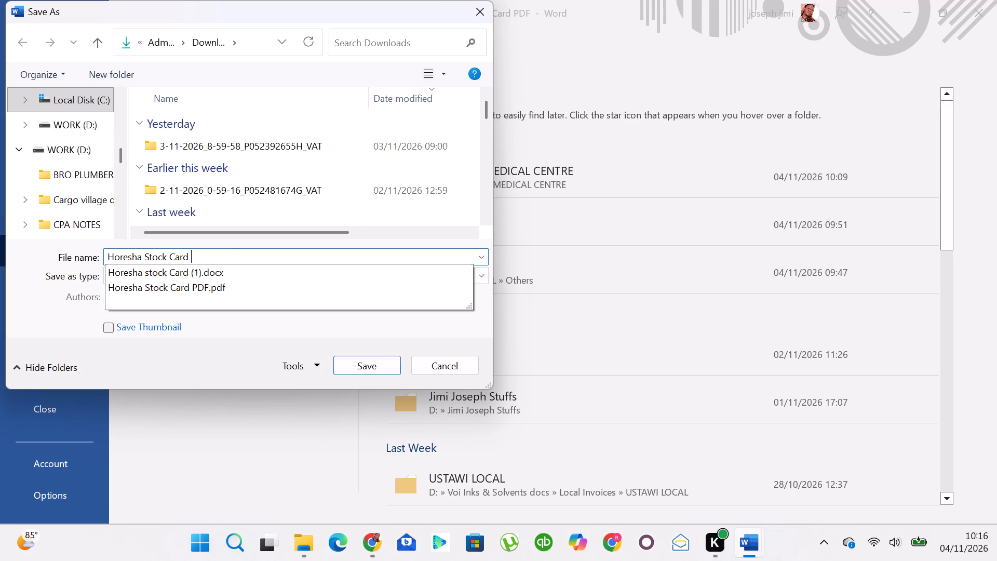
text(Store)
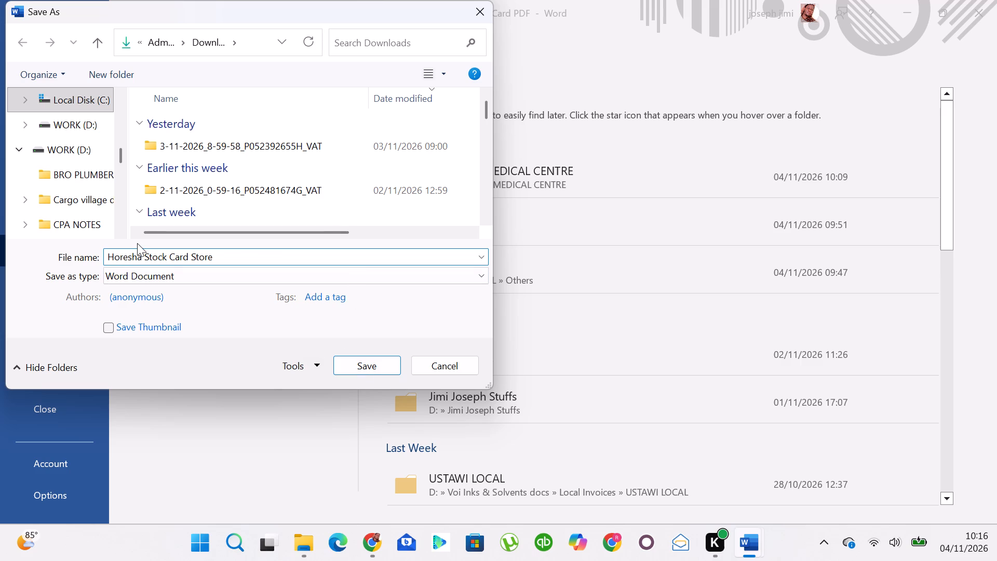
Save the copy in the HORESHA MEDICAL CENTRE folder on the WORK (D:) drive.
drag(119, 155, 124, 148)
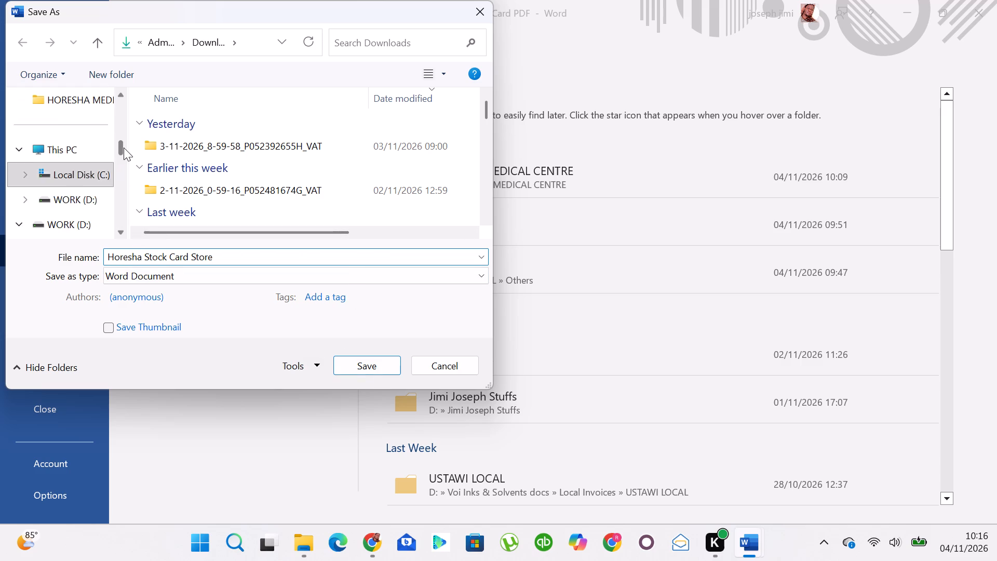
drag(124, 148, 122, 172)
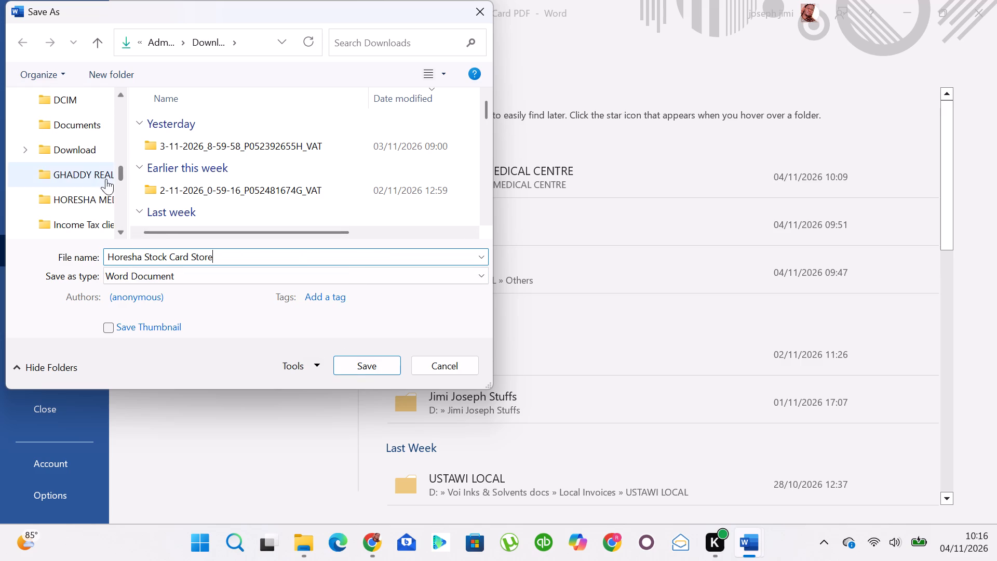
double_click(91, 190)
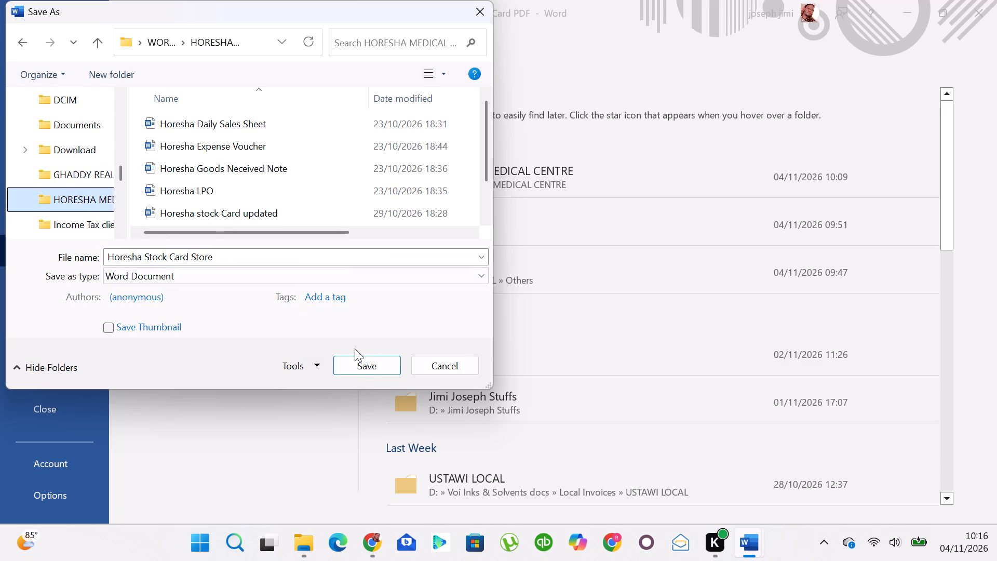
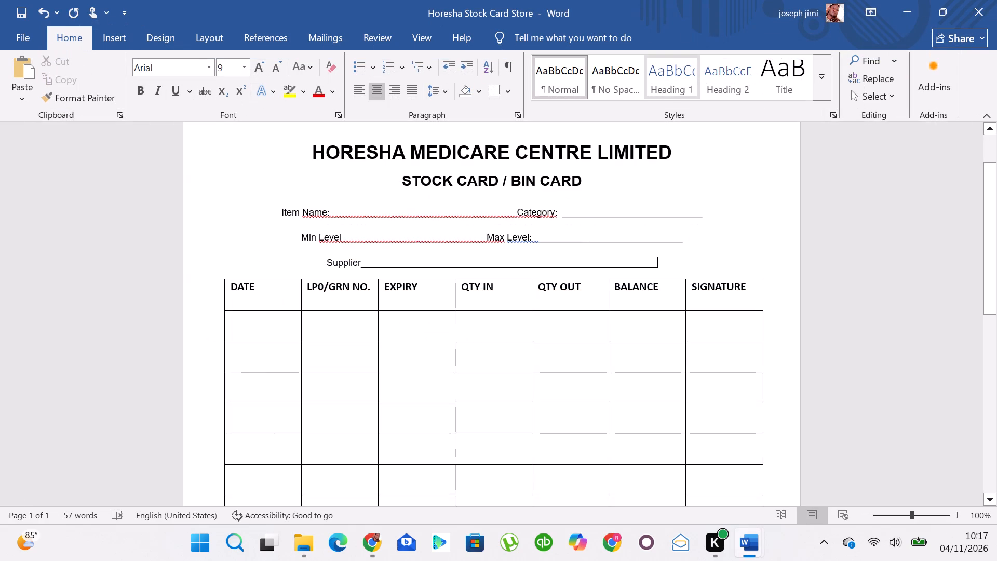
Close the saved Horesha Stock Card Store document.
click(969, 20)
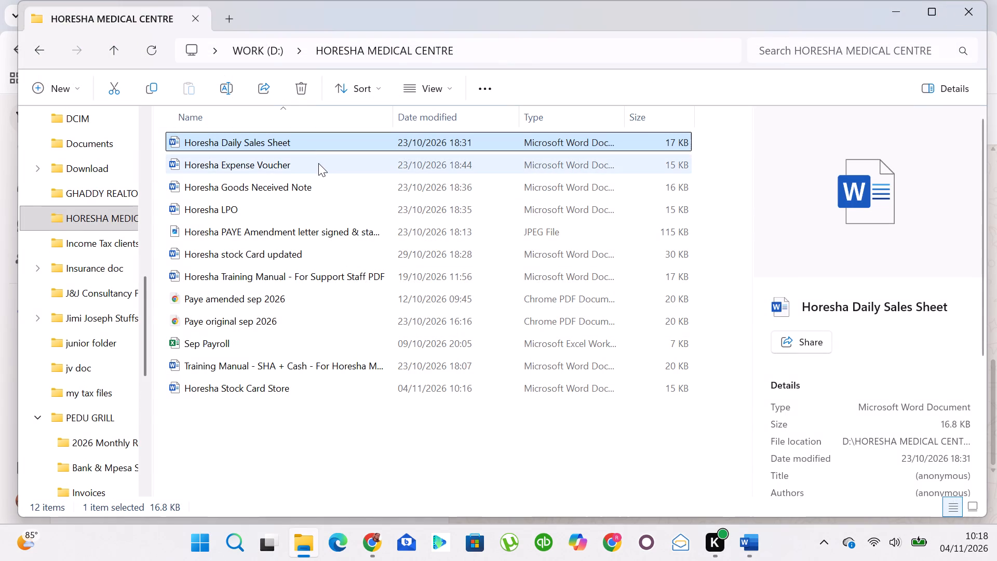
View the Horesha Expense Voucher document from the HORESHA MEDICAL CENTRE folder, then close it and the old stock card still open.
click(317, 164)
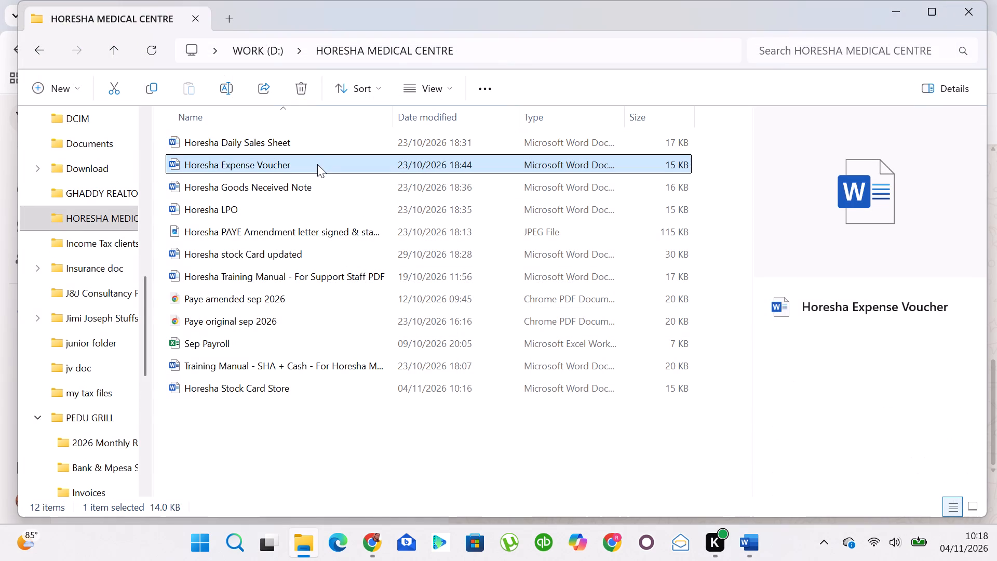
double_click(317, 164)
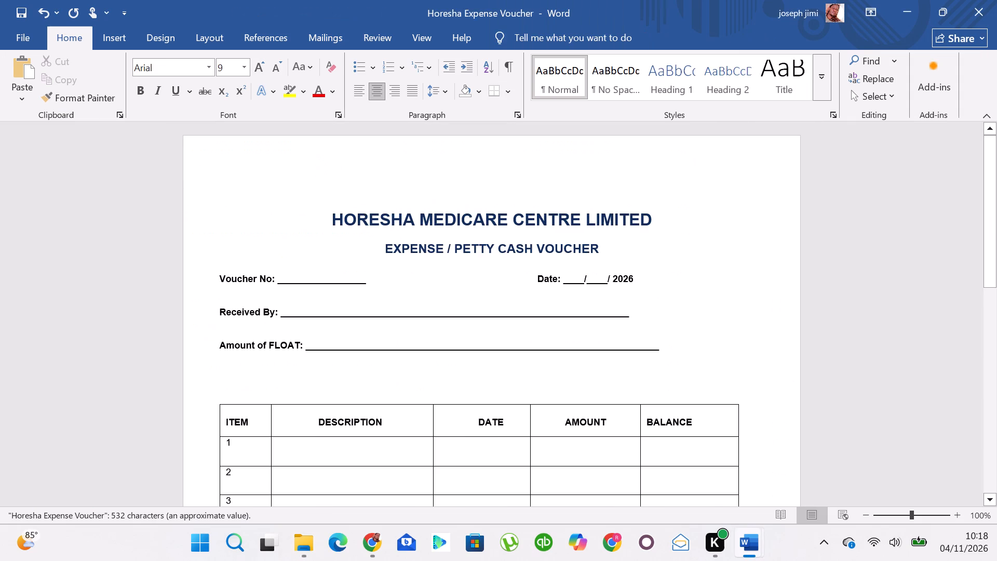
click(988, 17)
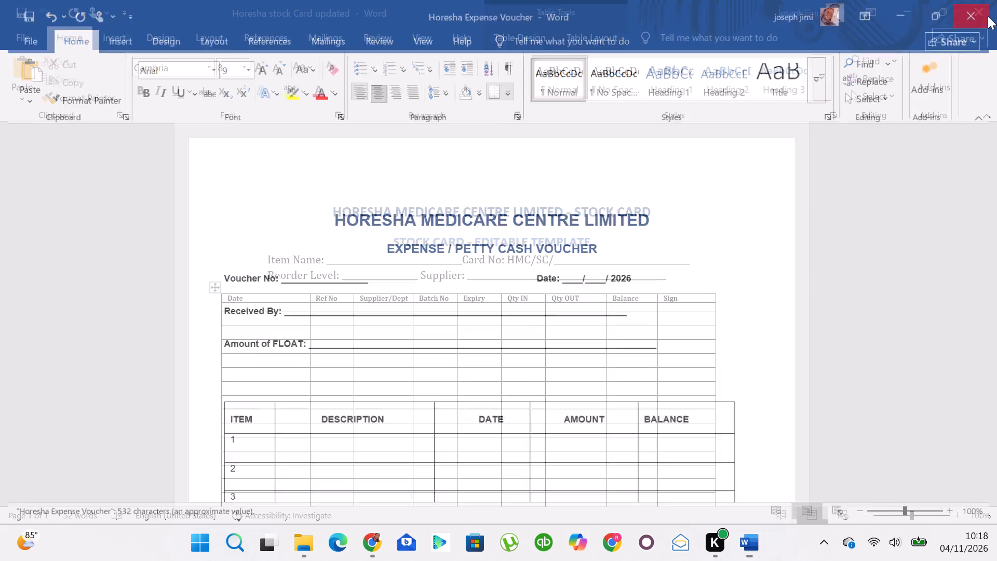
click(996, 0)
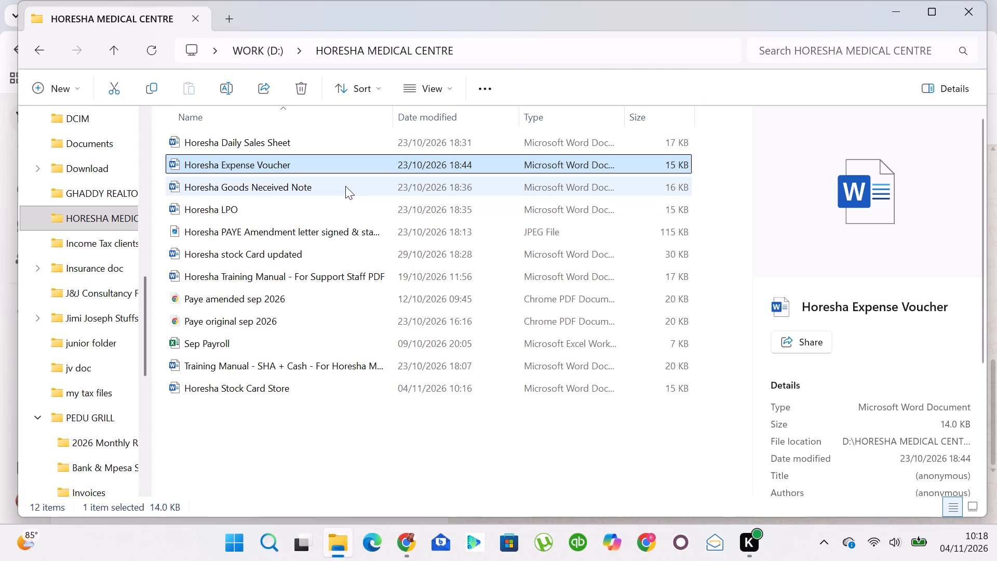
Correct the misspelled goods note's file name to Horesha Goods Received Note.
click(345, 186)
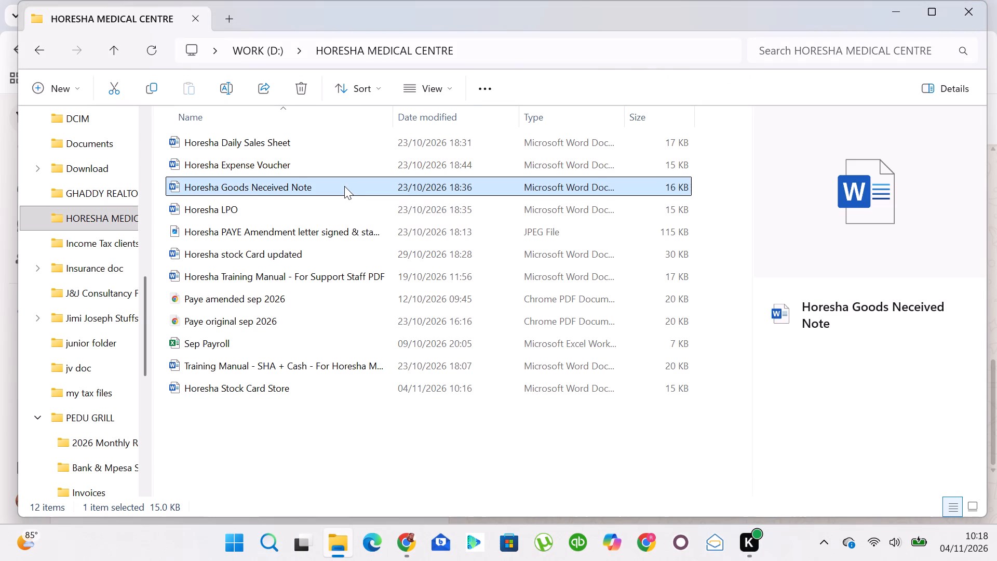
click(235, 84)
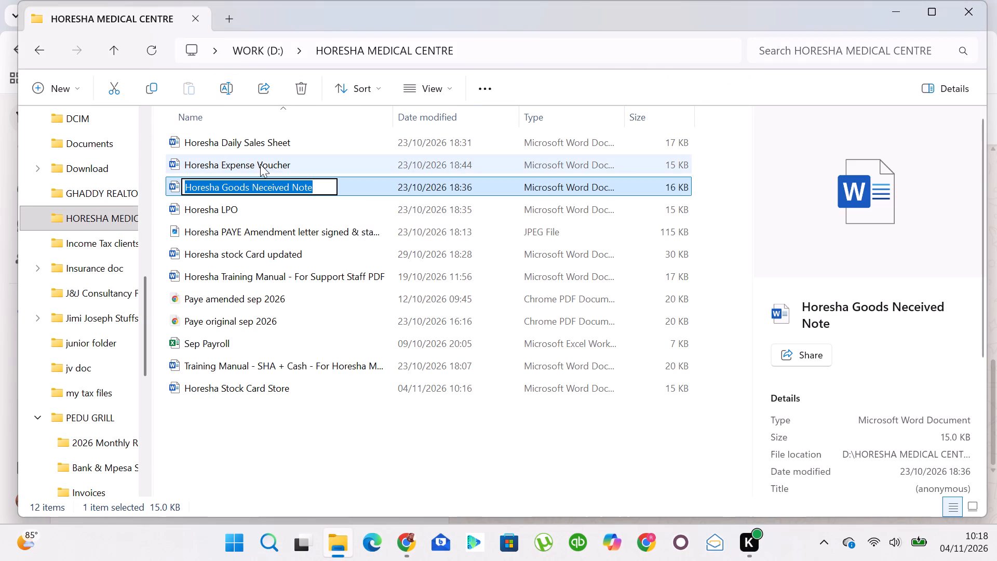
click(258, 182)
key(BackSpace)
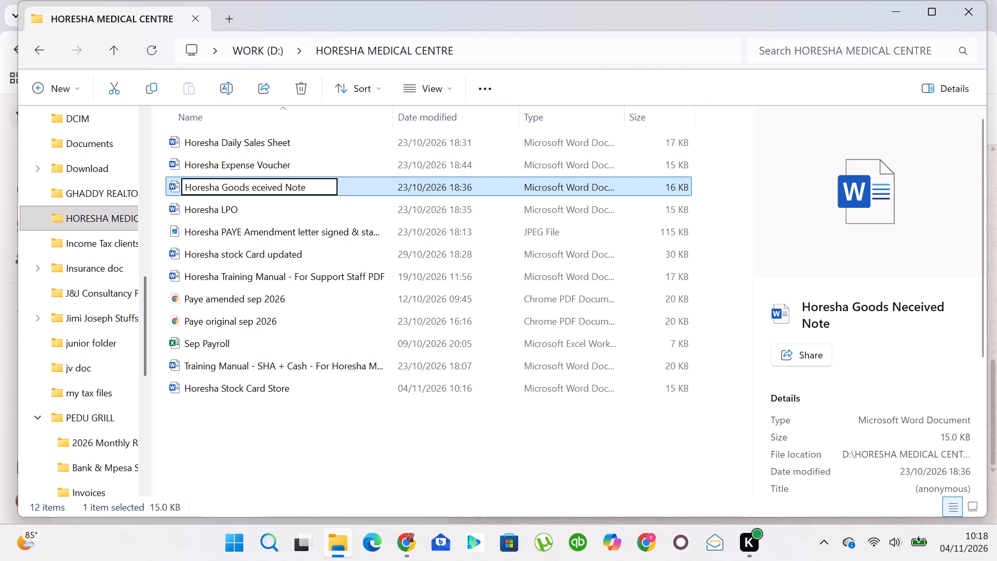
key(shift+r)
click(337, 429)
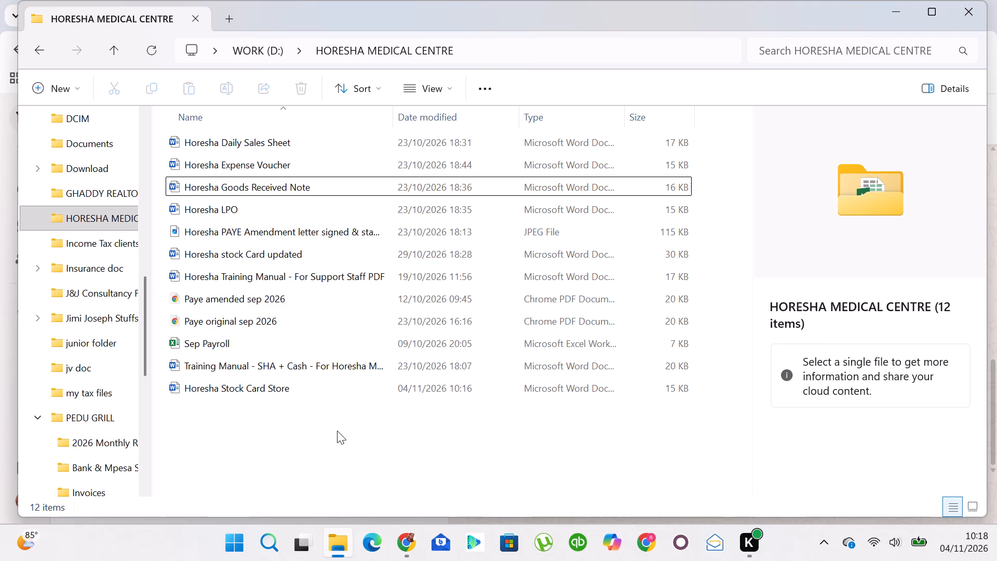
Examine the Horesha Goods Received Note, Horesha LPO and Horesha stock Card updated documents one after another, closing each after viewing.
double_click(365, 188)
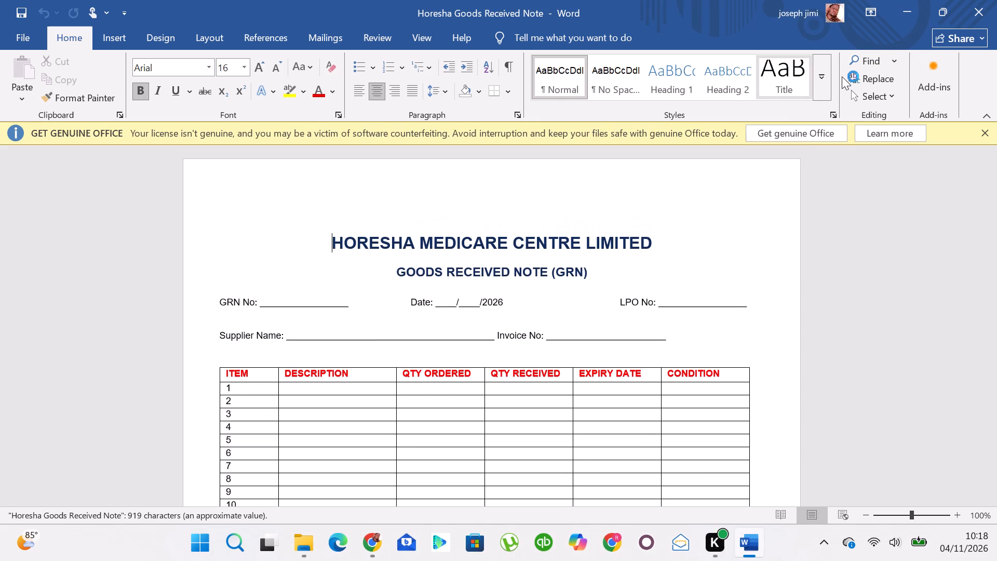
click(976, 14)
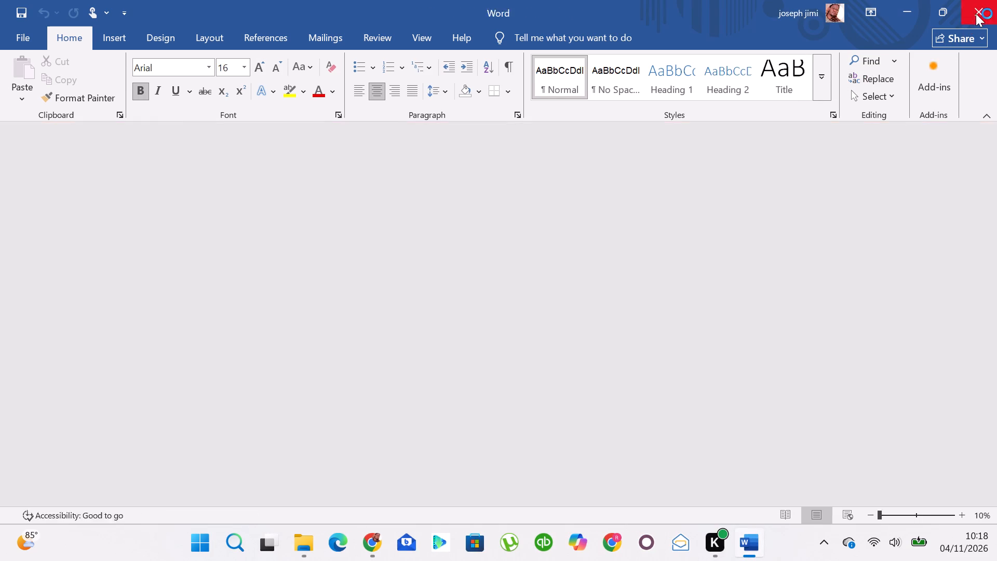
double_click(385, 212)
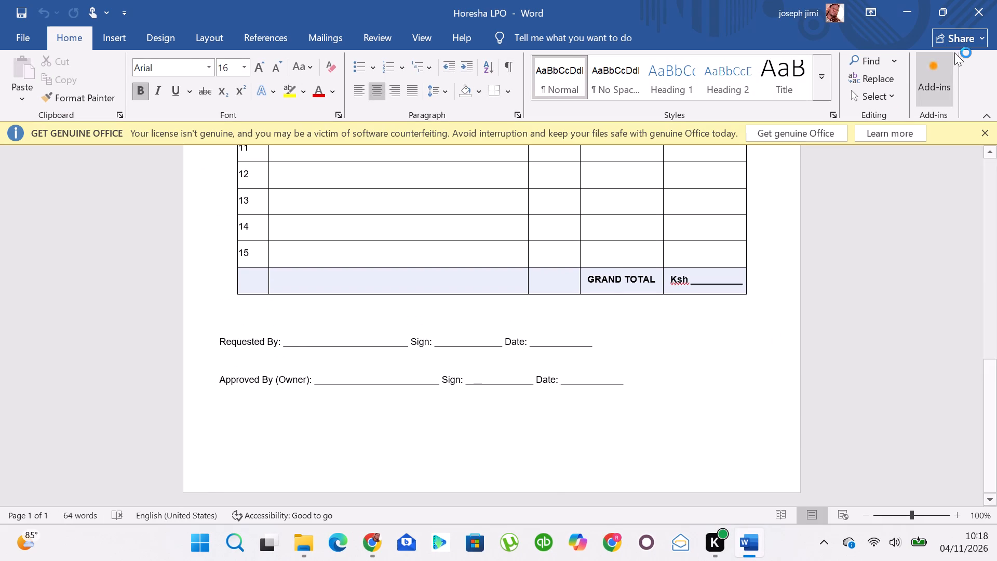
click(976, 14)
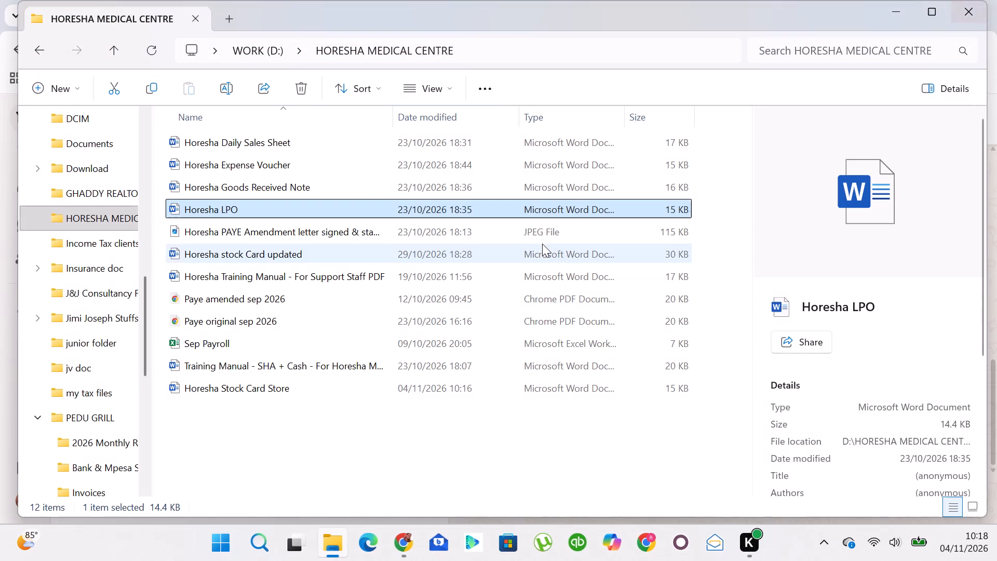
double_click(305, 263)
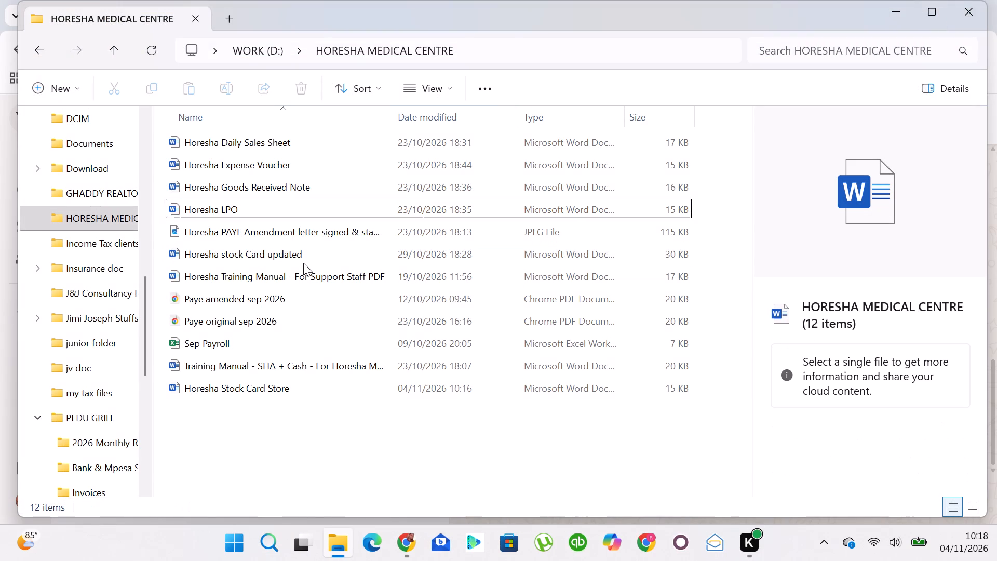
double_click(303, 263)
double_click(307, 260)
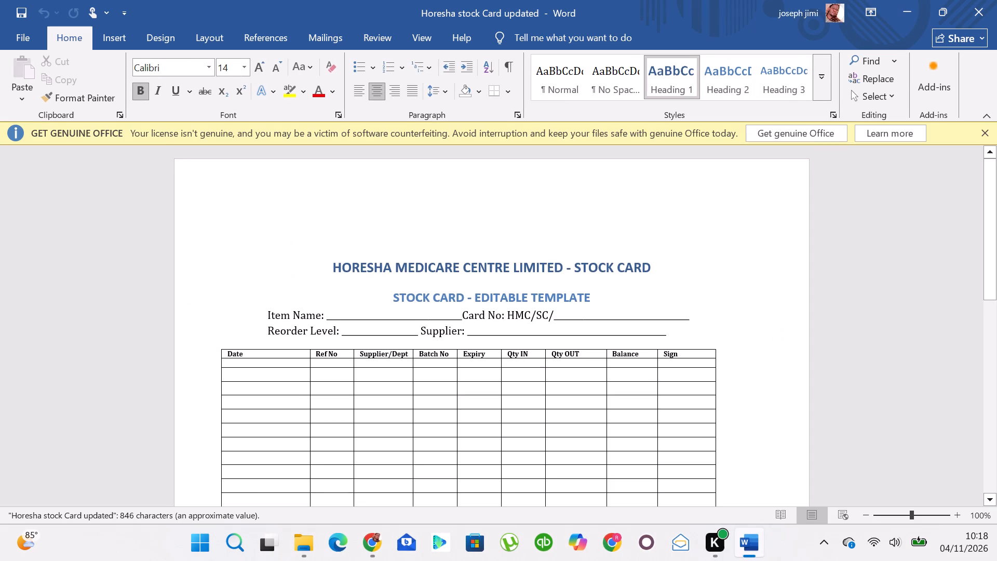
click(972, 18)
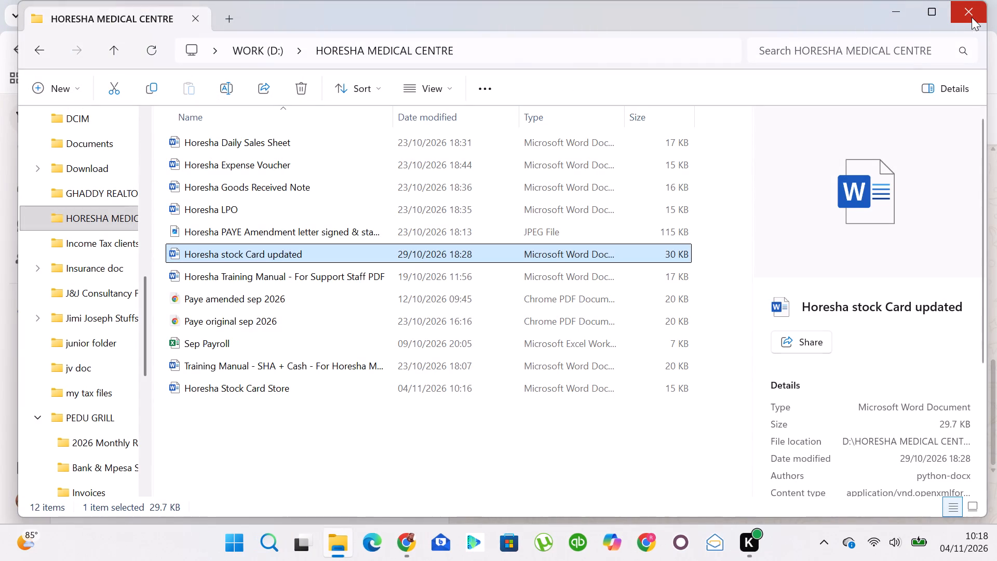